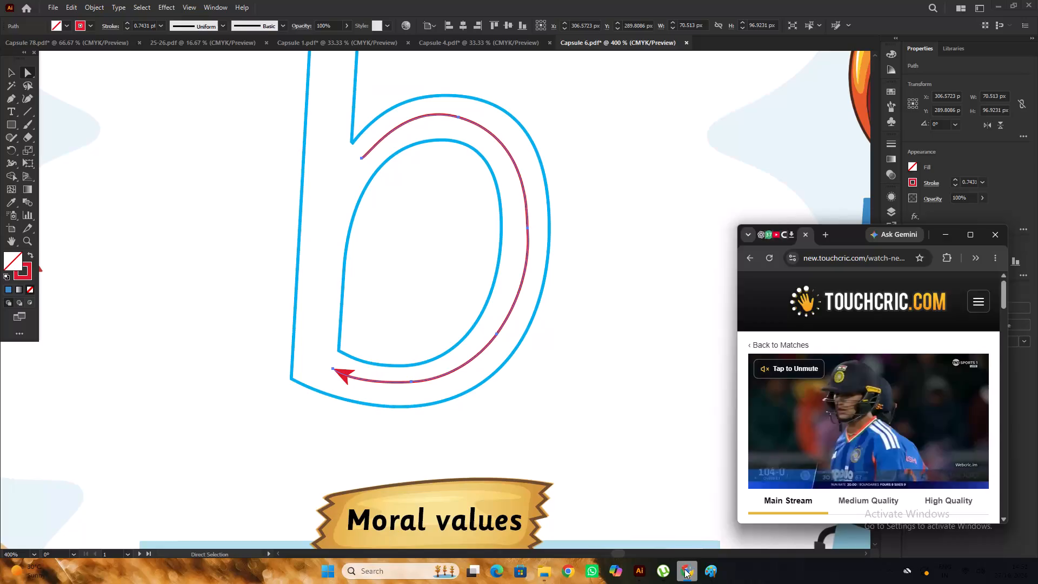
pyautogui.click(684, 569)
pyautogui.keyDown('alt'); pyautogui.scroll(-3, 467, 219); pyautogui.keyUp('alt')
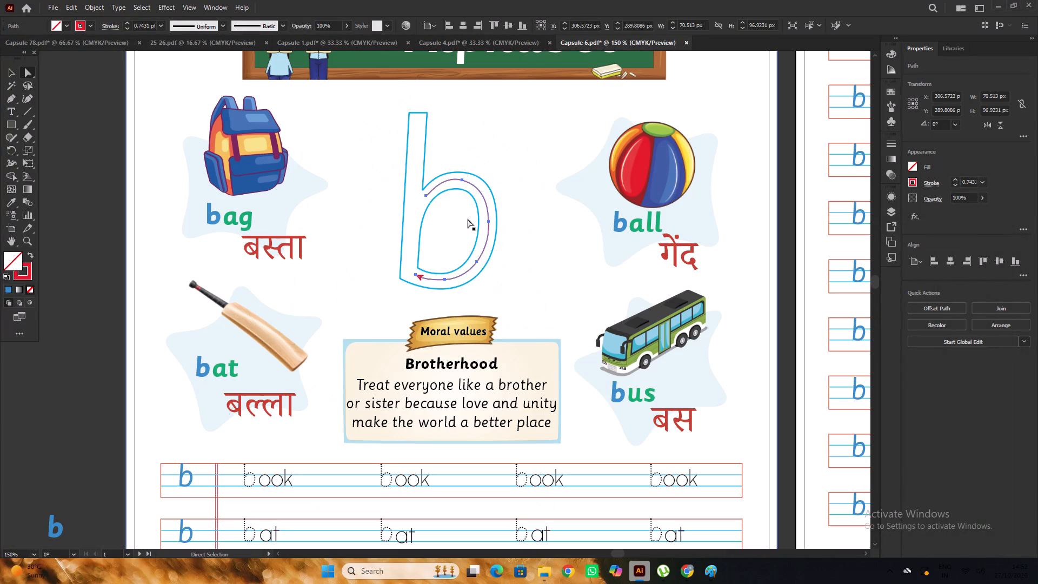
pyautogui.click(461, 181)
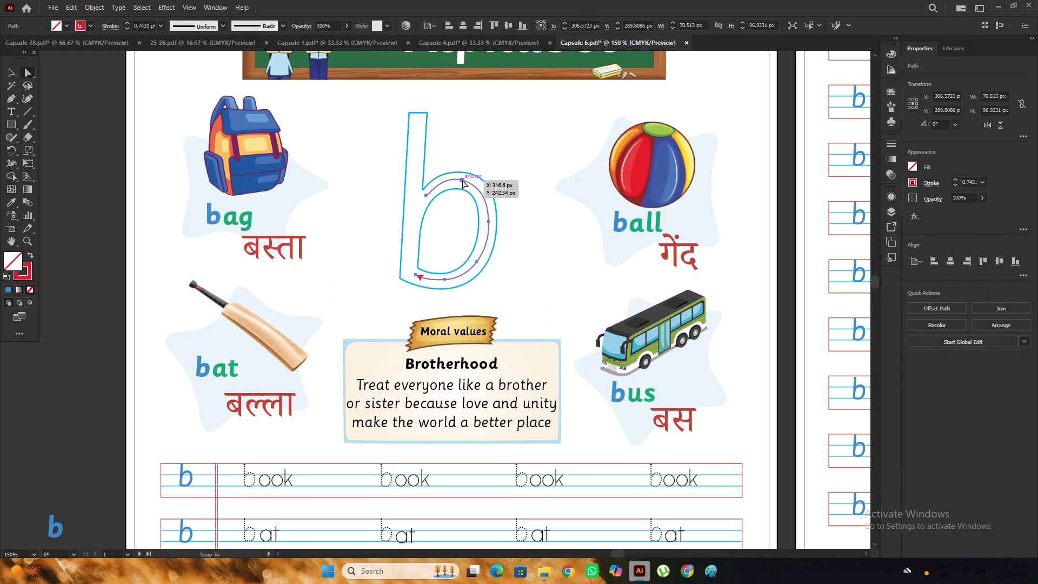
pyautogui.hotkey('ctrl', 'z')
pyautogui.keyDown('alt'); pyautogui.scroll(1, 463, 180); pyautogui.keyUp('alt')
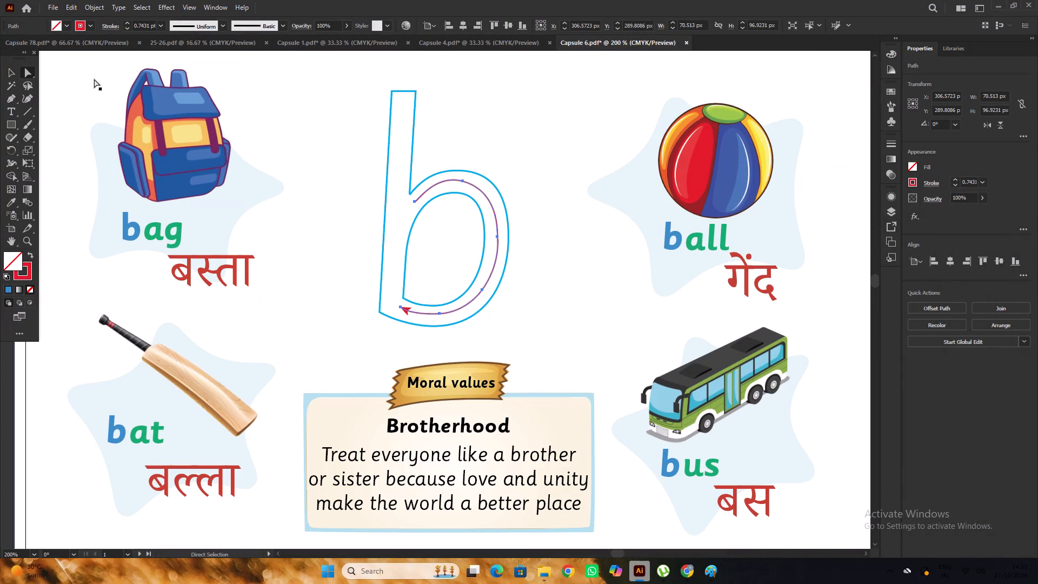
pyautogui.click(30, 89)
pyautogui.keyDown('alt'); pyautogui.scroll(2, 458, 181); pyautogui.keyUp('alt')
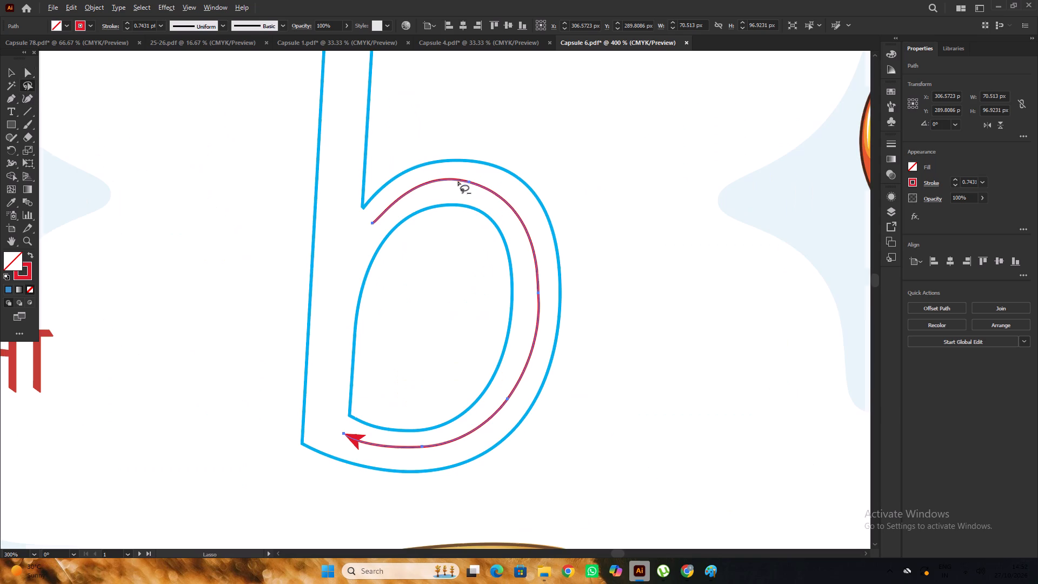
# Reshape the large b's red bowl arrow with the Curvature tool, adding a point on its upper-right curve and nudging its right side outward.
pyautogui.click(28, 98)
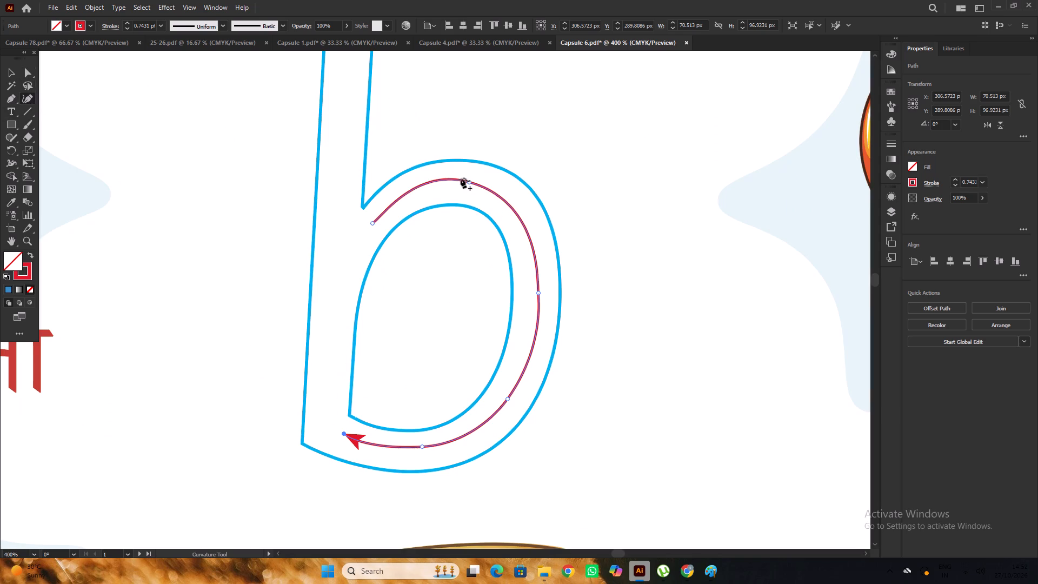
pyautogui.click(448, 179)
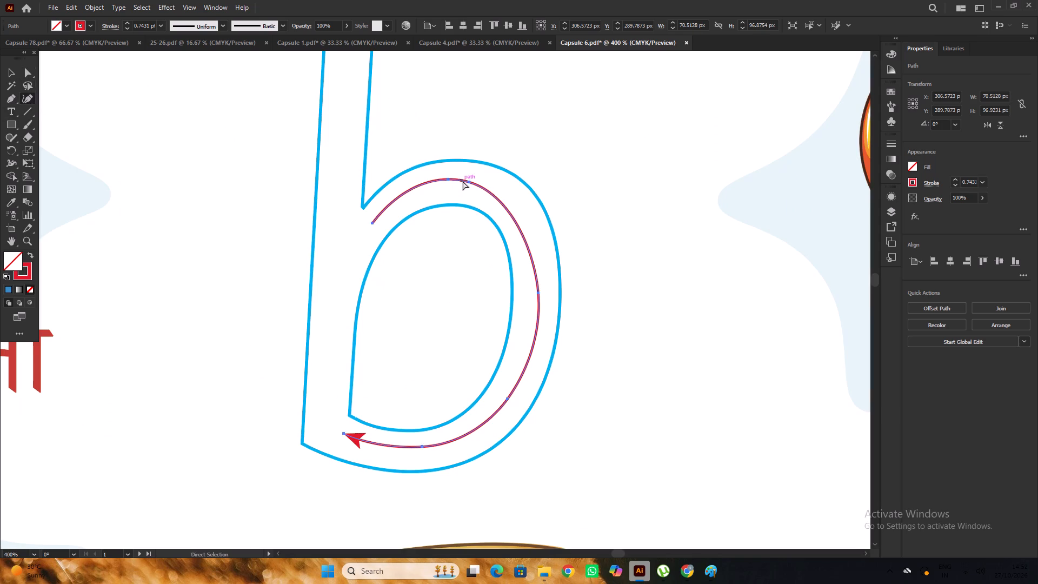
pyautogui.hotkey('ctrl', 'z')
pyautogui.click(471, 182)
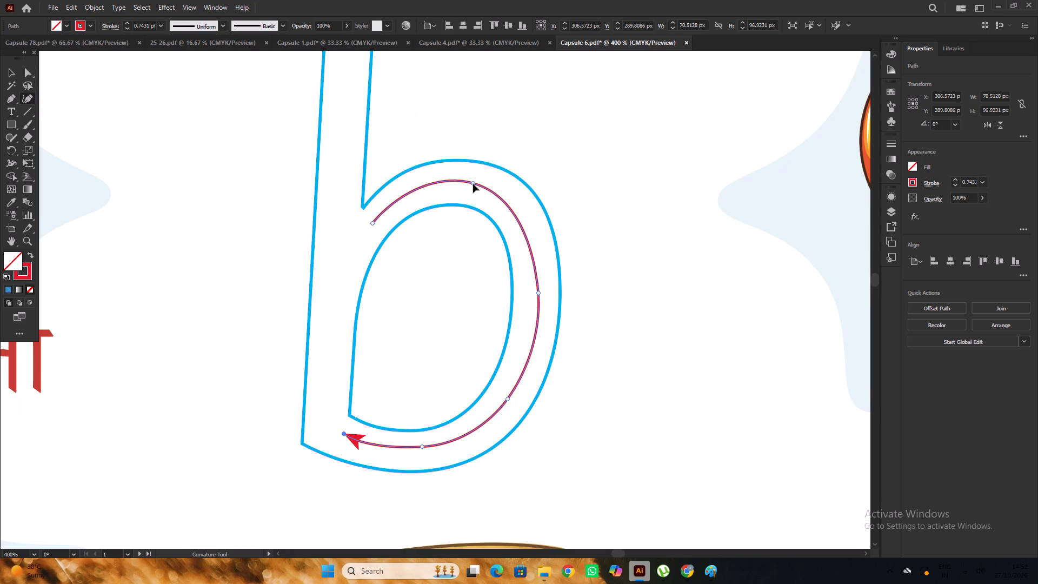
pyautogui.click(518, 220)
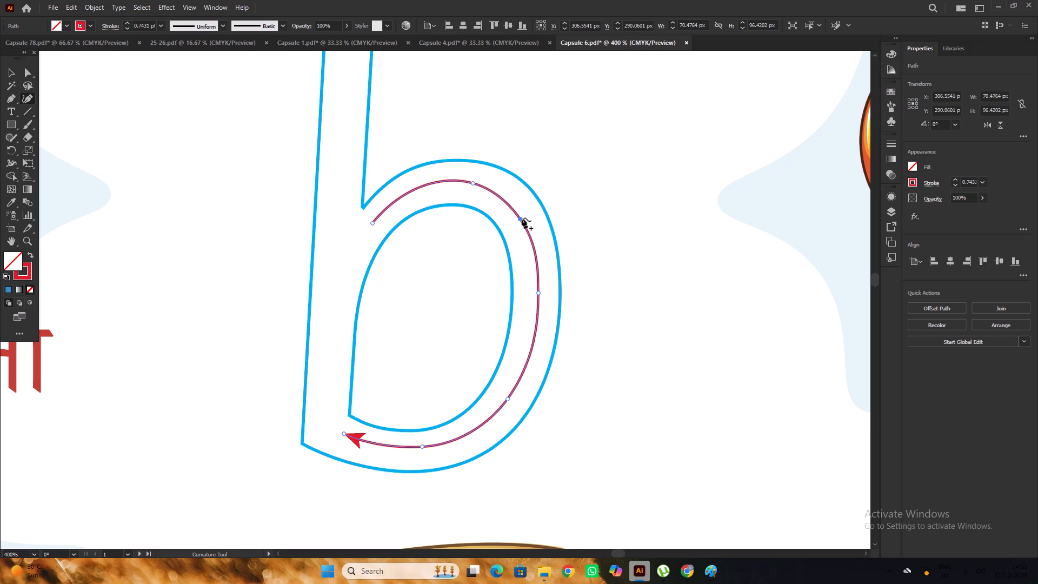
pyautogui.moveTo(538, 286); pyautogui.dragTo(540, 286)
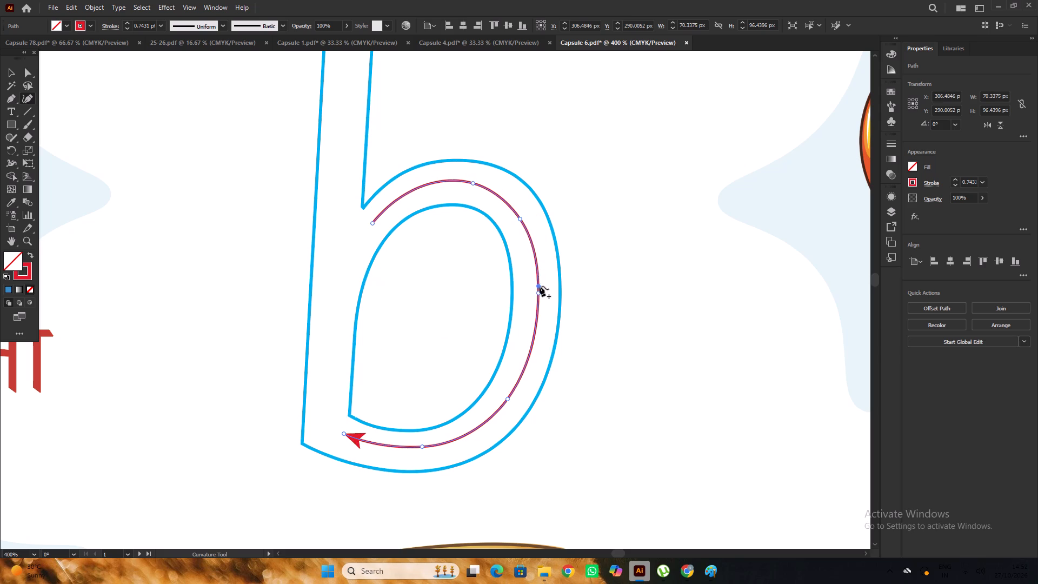
pyautogui.moveTo(540, 286); pyautogui.dragTo(543, 286)
pyautogui.hotkey('ctrl', 'z')
pyautogui.keyDown('alt'); pyautogui.scroll(4, 542, 286); pyautogui.keyUp('alt')
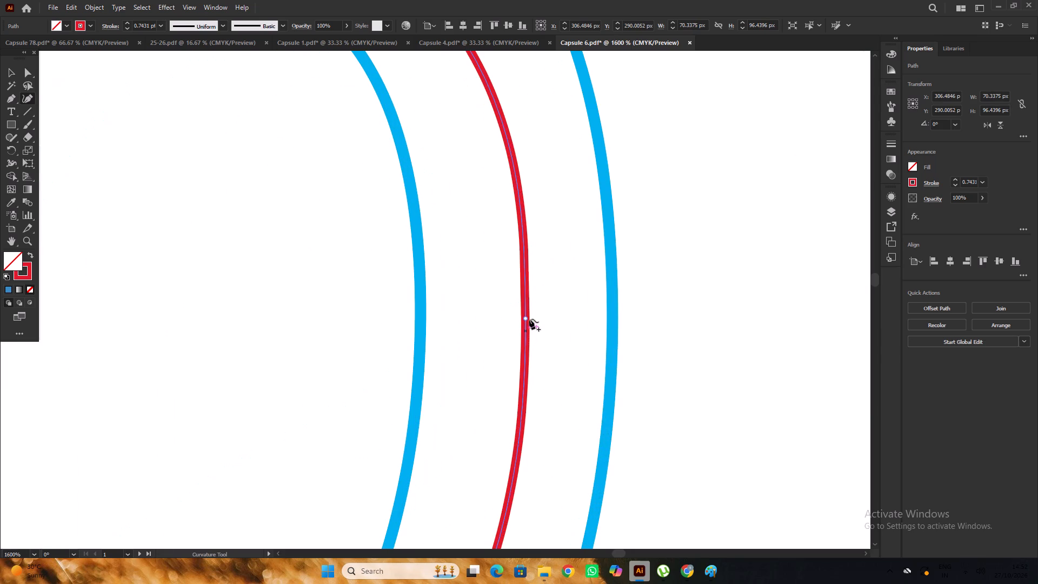
pyautogui.moveTo(527, 318); pyautogui.dragTo(532, 317)
# Nudge the curve point at the bottom of the red bowl arrow to centre it in the outline, and deselect the path.
pyautogui.keyDown('alt'); pyautogui.scroll(-6, 540, 311); pyautogui.keyUp('alt')
pyautogui.scroll(-4, 541, 310)
pyautogui.keyDown('alt'); pyautogui.scroll(3, 475, 346); pyautogui.keyUp('alt')
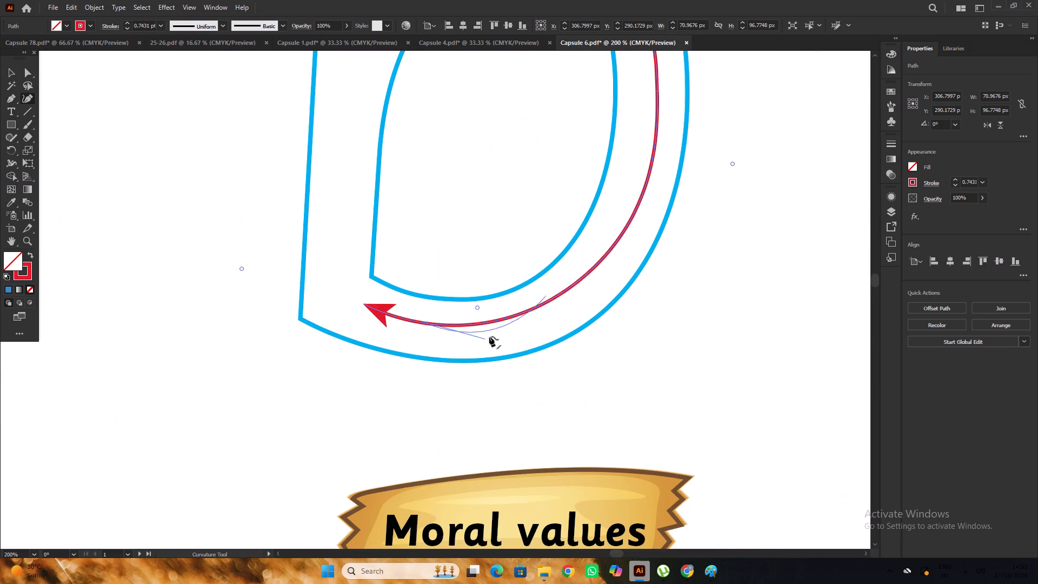
pyautogui.click(482, 324)
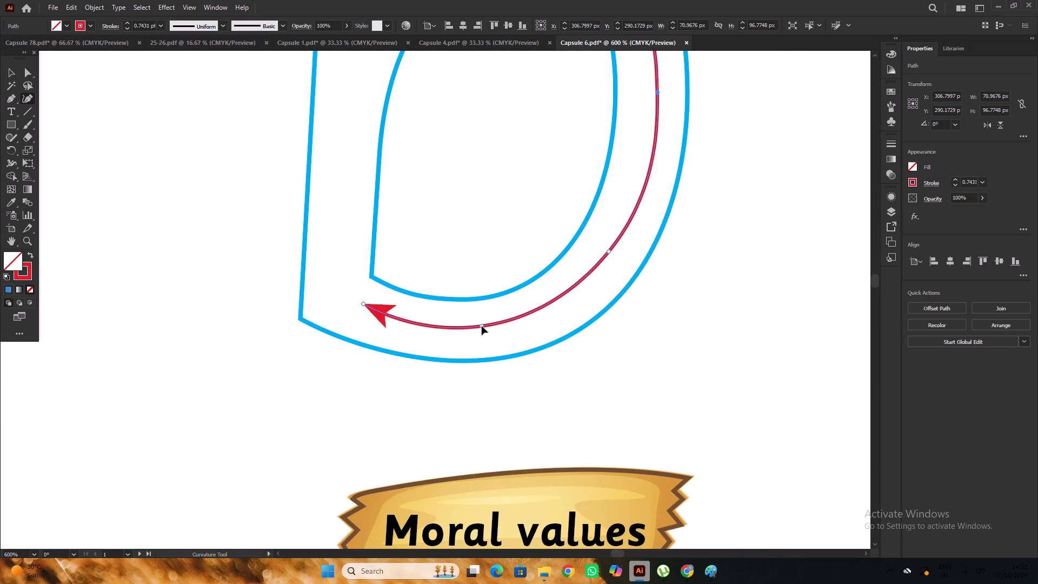
pyautogui.keyDown('alt'); pyautogui.scroll(-2, 496, 319); pyautogui.keyUp('alt')
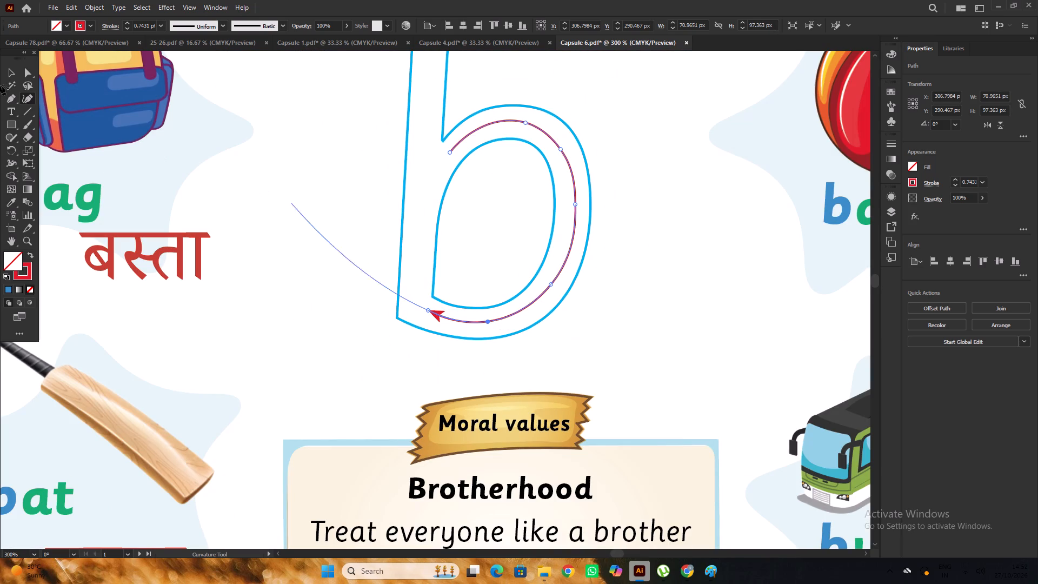
pyautogui.click(8, 73)
pyautogui.click(670, 225)
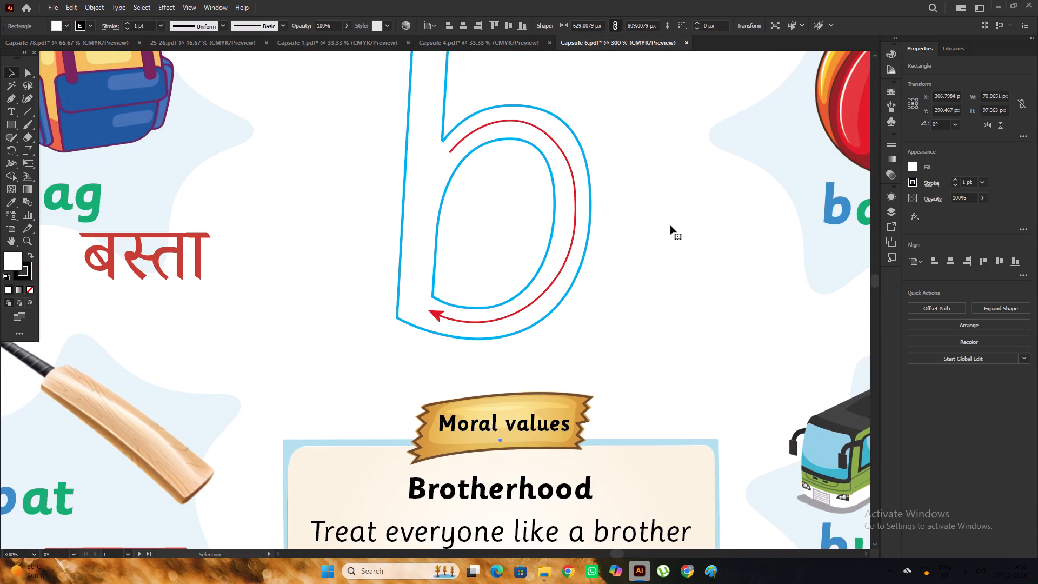
# Lock the white background rectangle of the Capsule-6 Alphabet page.
pyautogui.keyDown('alt'); pyautogui.scroll(-4, 662, 223); pyautogui.keyUp('alt')
pyautogui.press('space')
pyautogui.moveTo(667, 233); pyautogui.dragTo(540, 216)
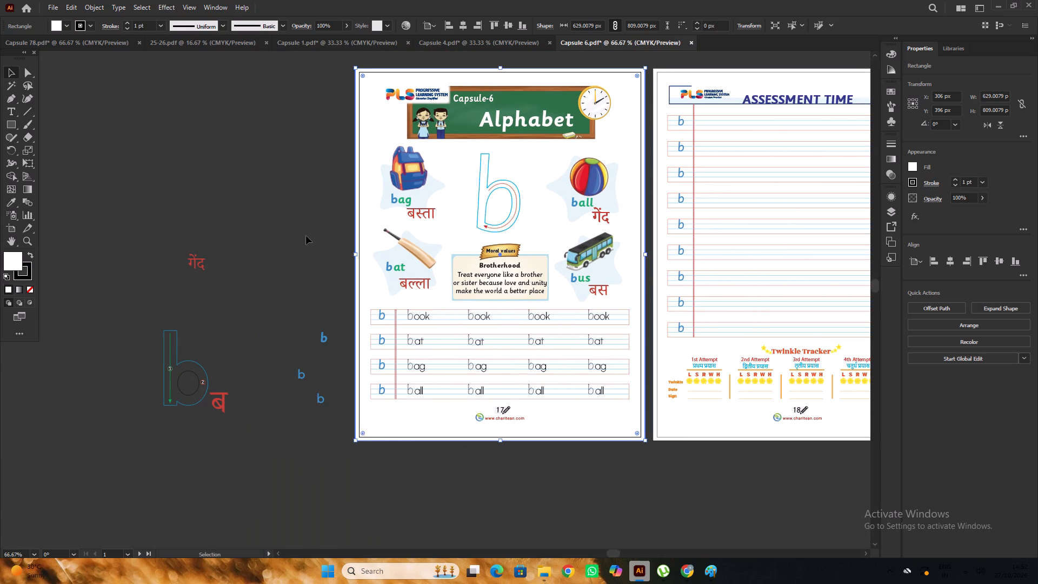
pyautogui.click(306, 236)
pyautogui.click(538, 224)
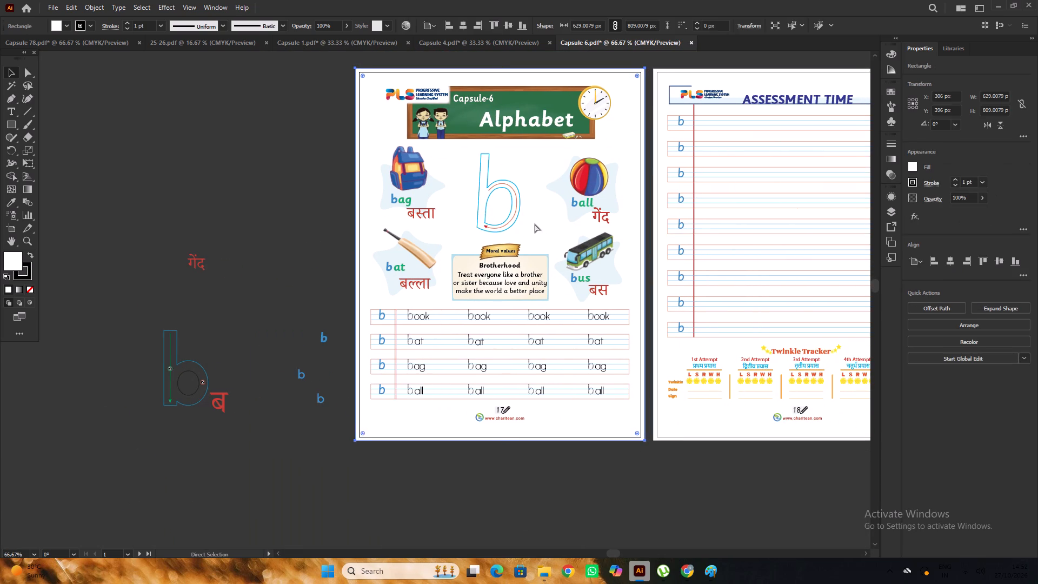
pyautogui.hotkey('ctrl', '2')
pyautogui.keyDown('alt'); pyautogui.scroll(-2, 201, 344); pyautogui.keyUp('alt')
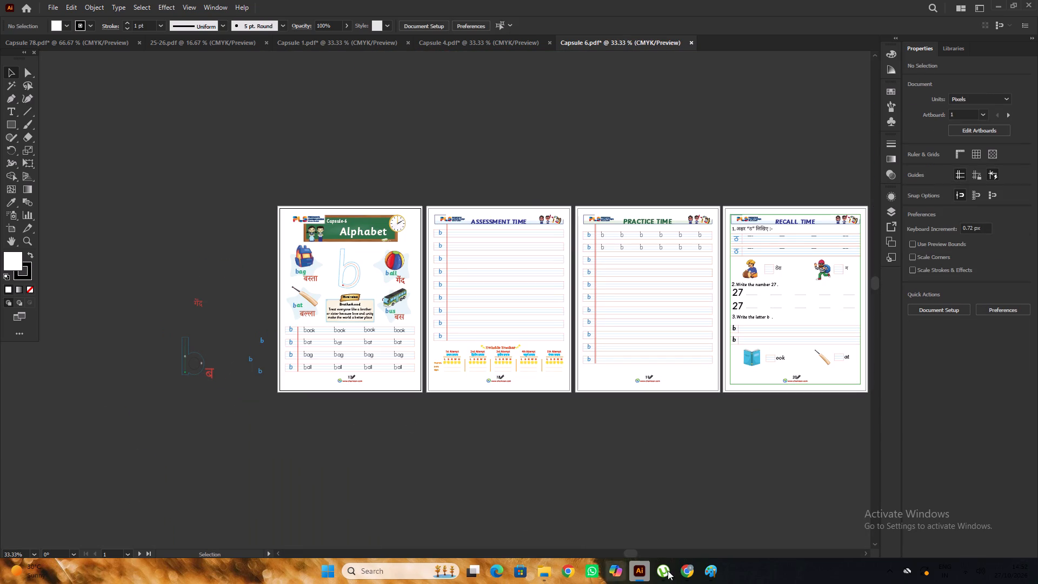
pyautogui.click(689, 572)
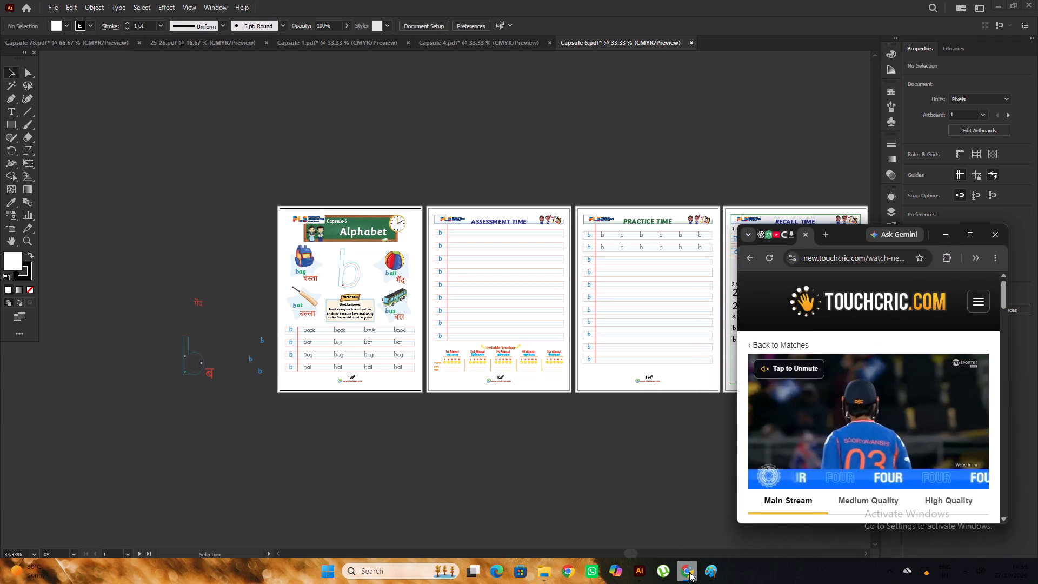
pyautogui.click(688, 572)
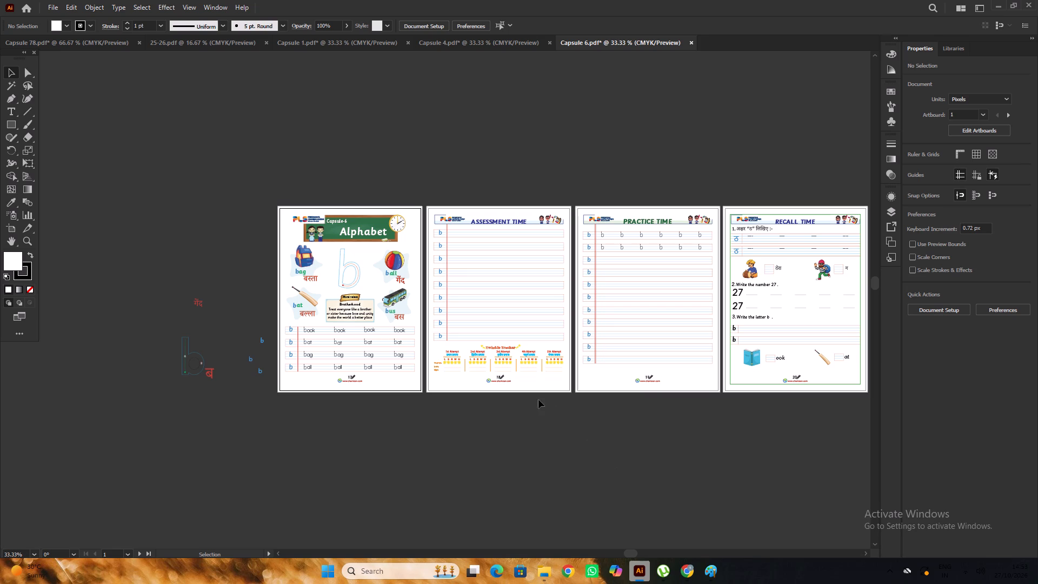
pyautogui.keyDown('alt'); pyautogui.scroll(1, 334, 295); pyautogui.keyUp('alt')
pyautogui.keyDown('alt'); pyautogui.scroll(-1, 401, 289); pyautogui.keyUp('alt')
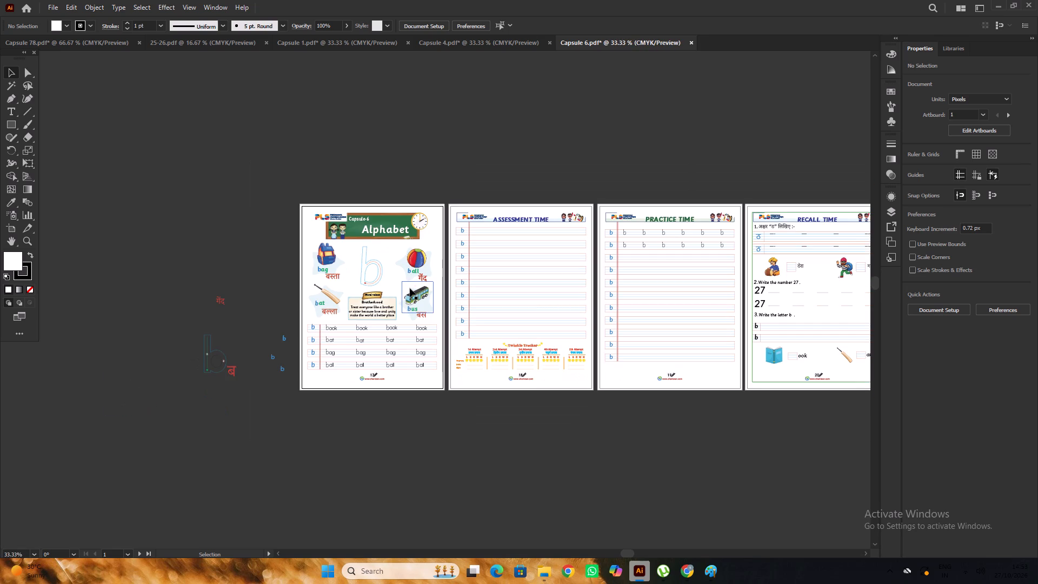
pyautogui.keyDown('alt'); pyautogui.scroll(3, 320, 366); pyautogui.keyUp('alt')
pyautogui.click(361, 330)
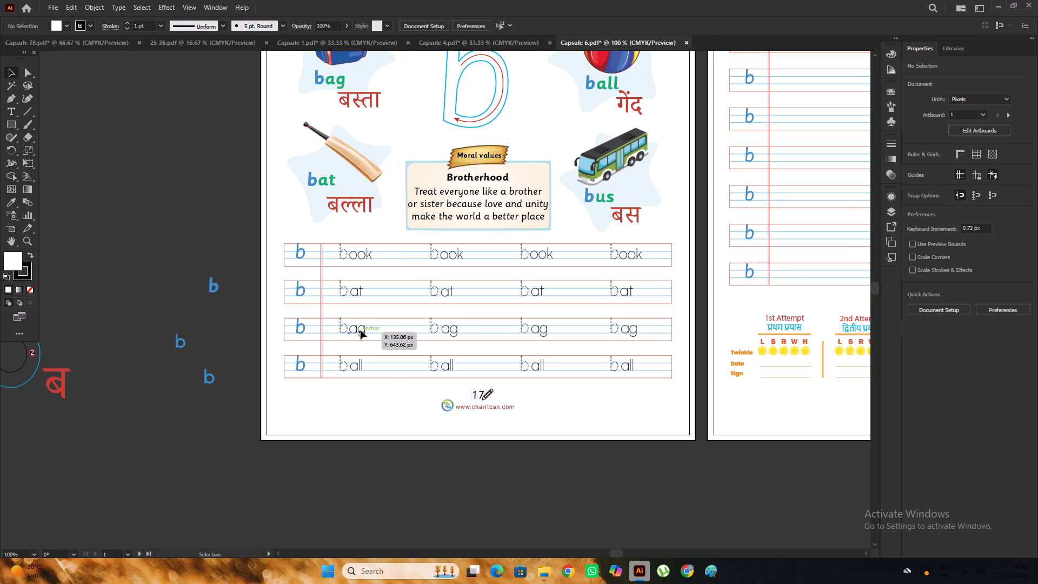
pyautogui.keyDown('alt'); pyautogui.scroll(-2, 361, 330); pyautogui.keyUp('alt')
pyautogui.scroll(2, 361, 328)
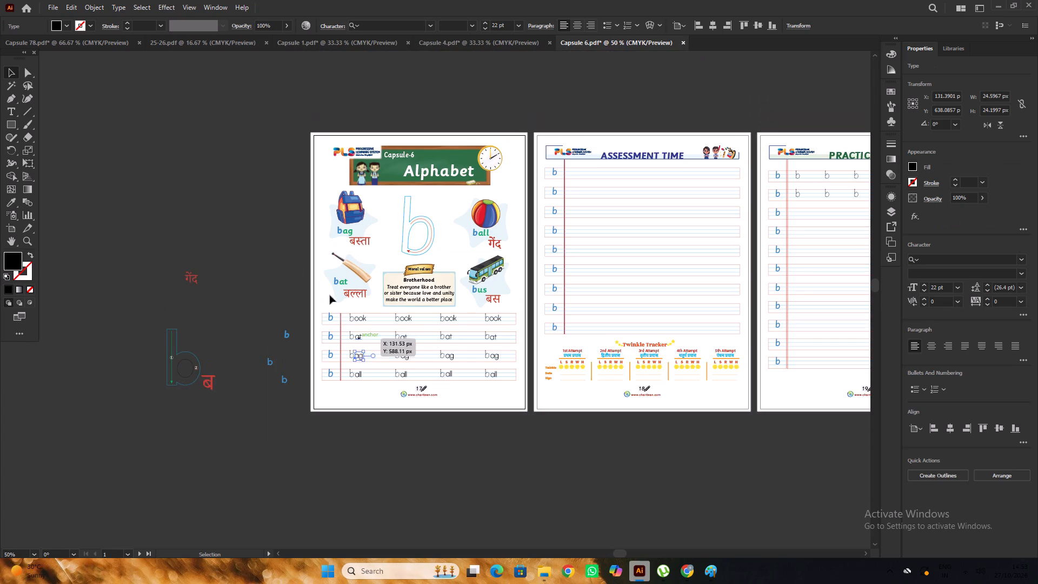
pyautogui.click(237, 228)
# Move the green vertical arrow from the spare b beside the artboard into the stem of the page's large b.
pyautogui.moveTo(171, 343); pyautogui.dragTo(198, 315)
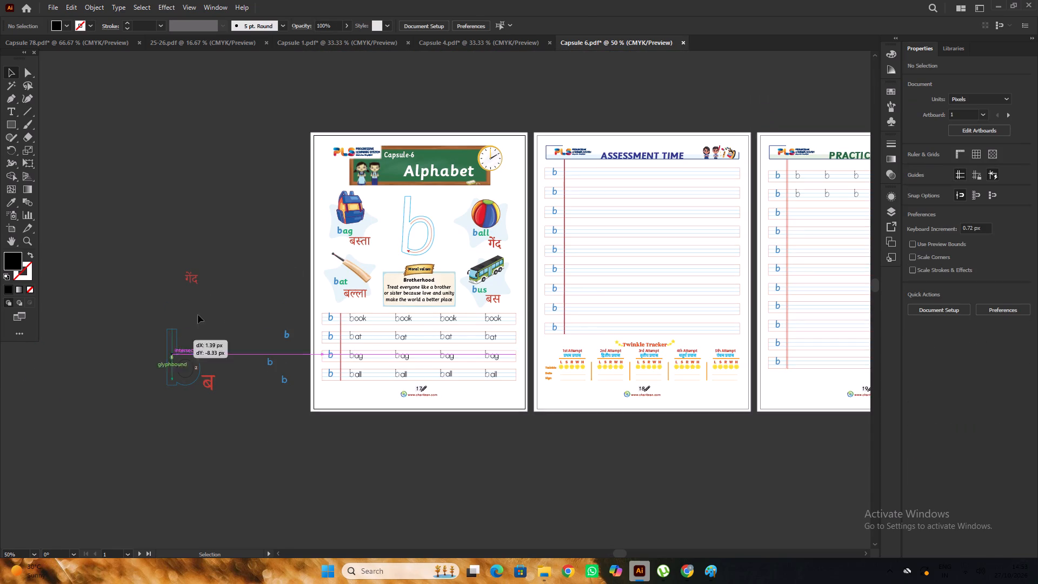
pyautogui.moveTo(198, 315); pyautogui.dragTo(229, 261)
pyautogui.click(249, 281)
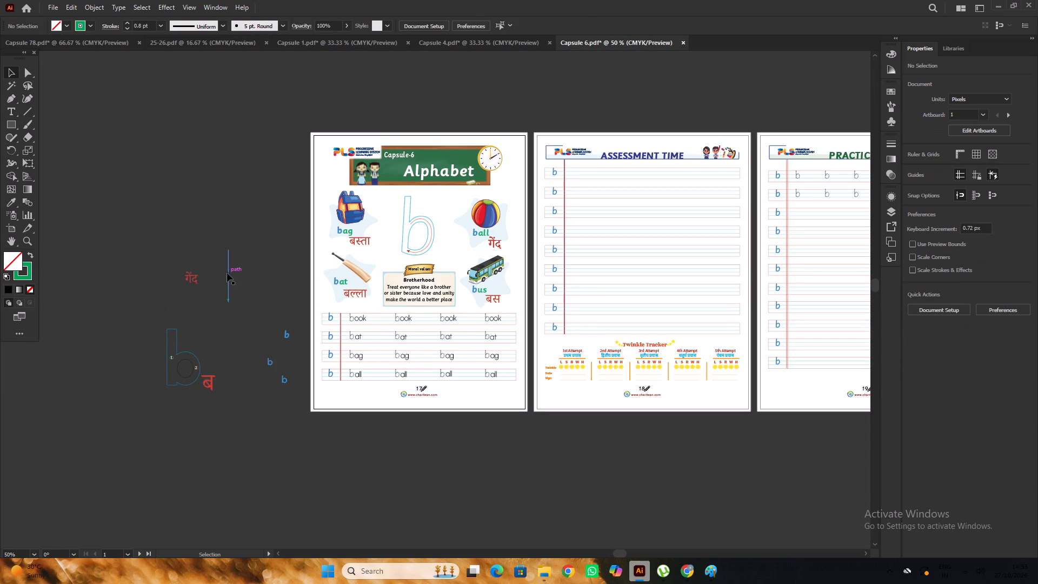
pyautogui.moveTo(230, 280); pyautogui.dragTo(301, 248)
pyautogui.moveTo(301, 248); pyautogui.dragTo(237, 267)
pyautogui.moveTo(229, 280); pyautogui.dragTo(396, 225)
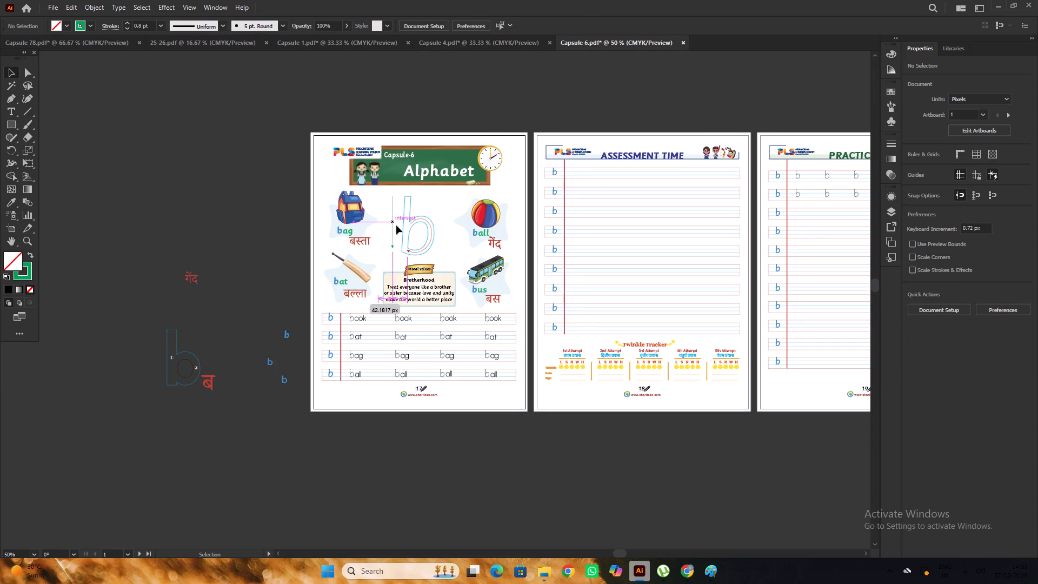
pyautogui.moveTo(396, 225); pyautogui.dragTo(405, 227)
pyautogui.keyDown('alt'); pyautogui.scroll(5, 409, 214); pyautogui.keyUp('alt')
pyautogui.moveTo(394, 203); pyautogui.dragTo(398, 210)
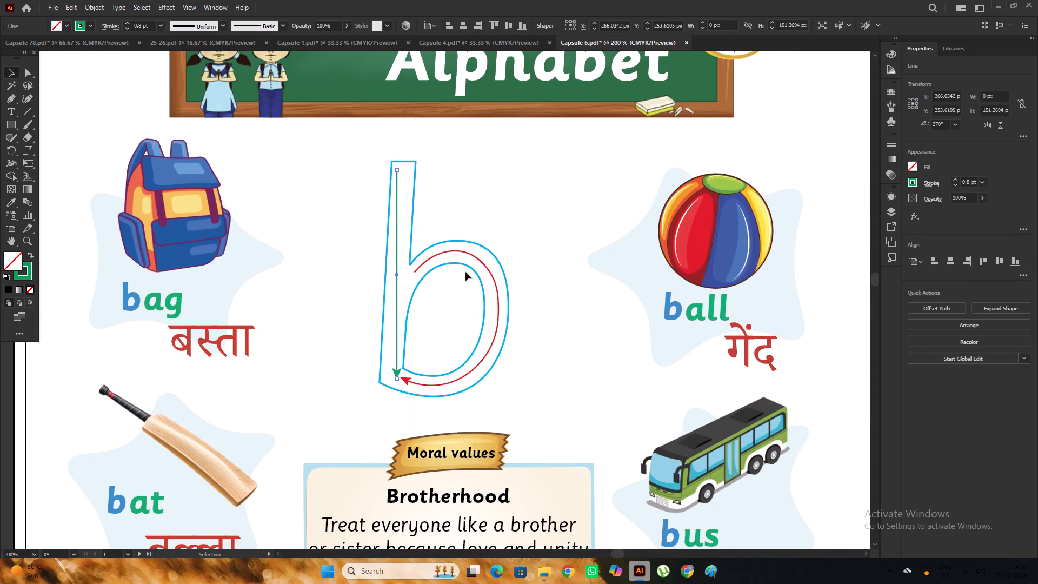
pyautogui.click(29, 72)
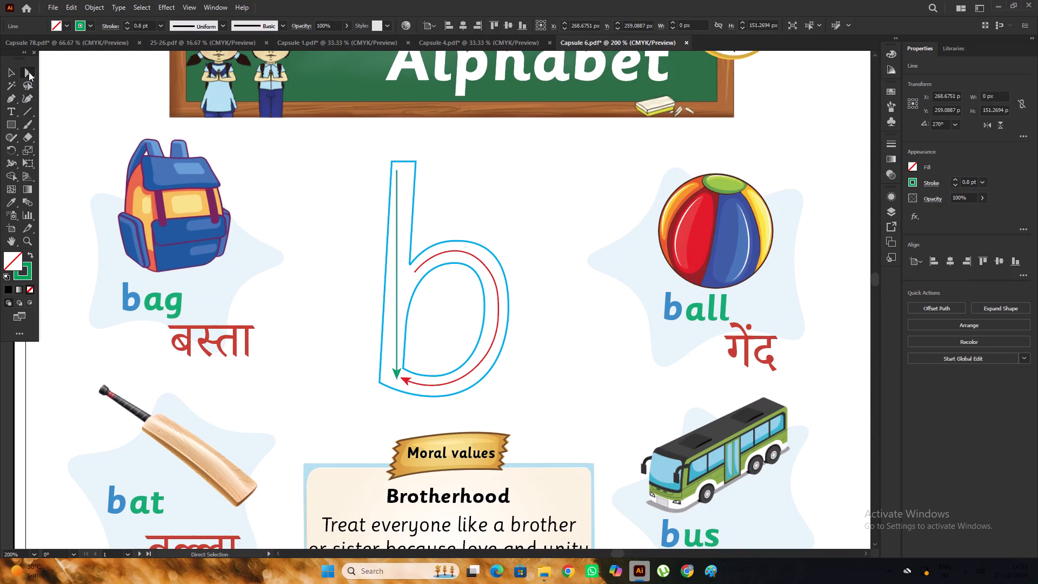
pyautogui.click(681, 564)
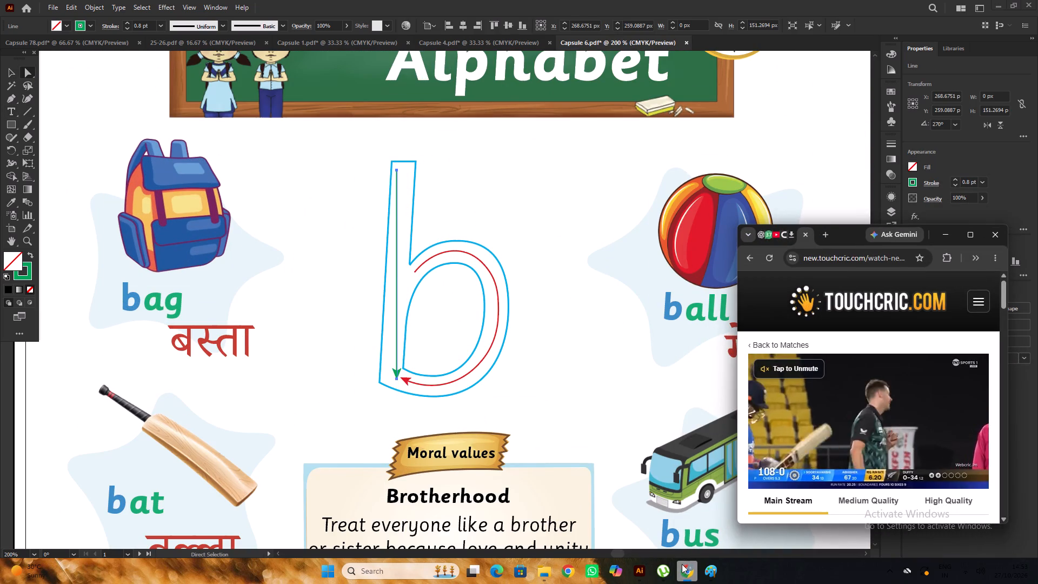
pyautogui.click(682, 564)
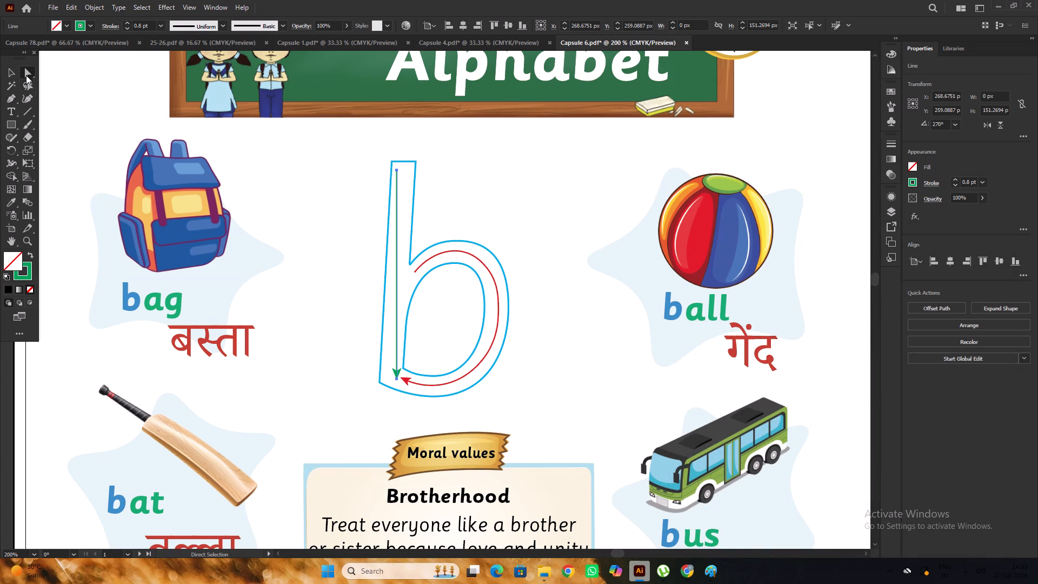
# Slant the green arrow parallel to the large b's stem by repositioning its top and bottom anchor points inside the outline.
pyautogui.click(25, 73)
pyautogui.keyDown('alt'); pyautogui.scroll(1, 390, 145); pyautogui.keyUp('alt')
pyautogui.moveTo(400, 185); pyautogui.dragTo(404, 184)
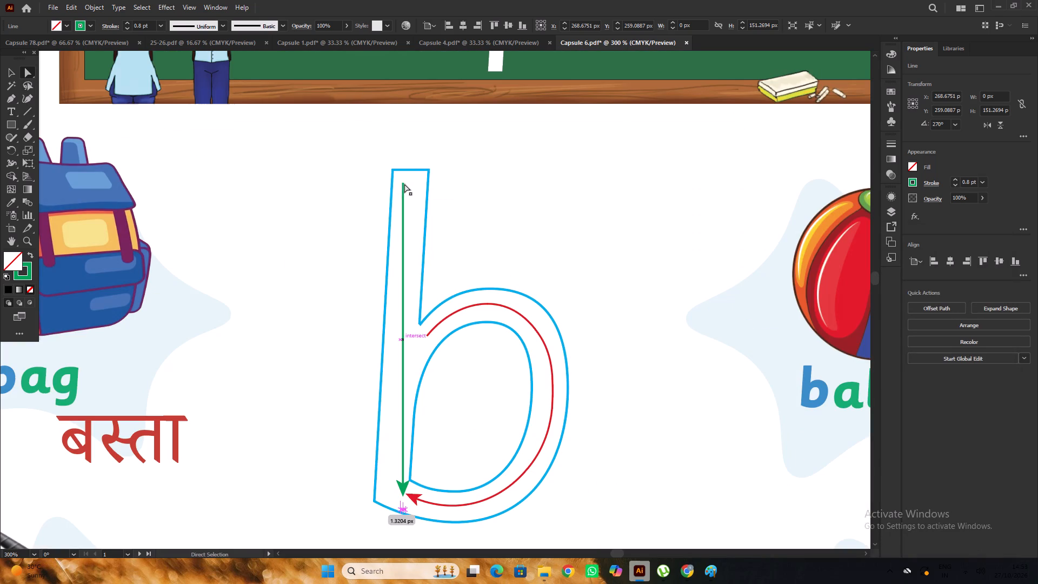
pyautogui.click(403, 183)
pyautogui.moveTo(403, 183); pyautogui.dragTo(409, 182)
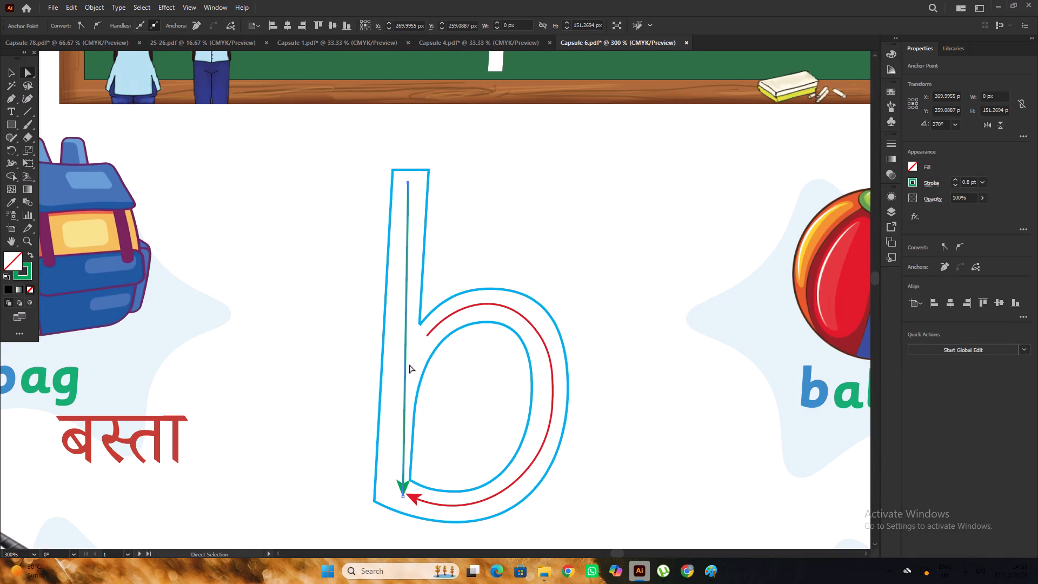
pyautogui.moveTo(404, 498); pyautogui.dragTo(390, 497)
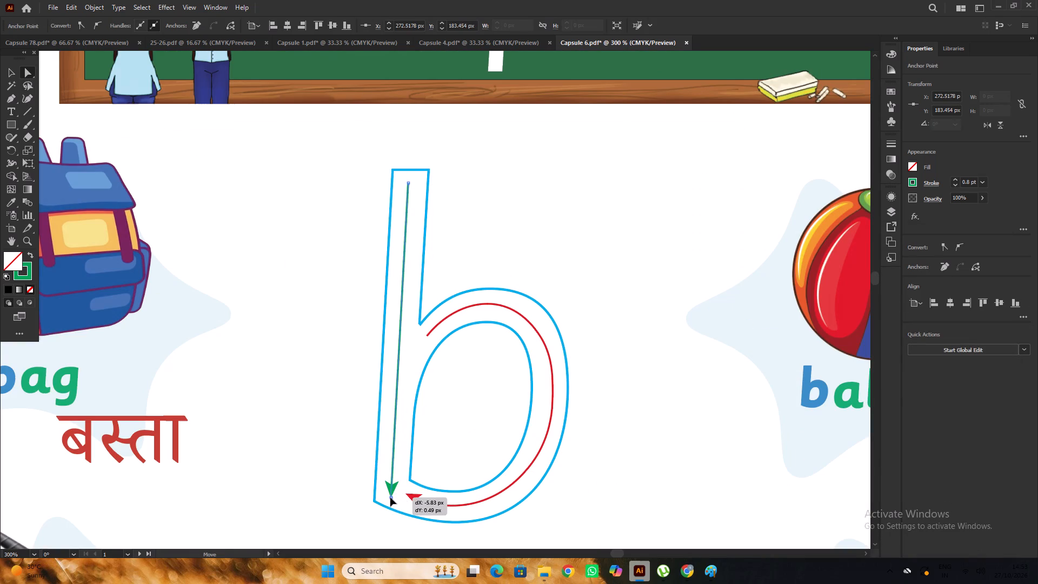
pyautogui.moveTo(390, 497); pyautogui.dragTo(389, 492)
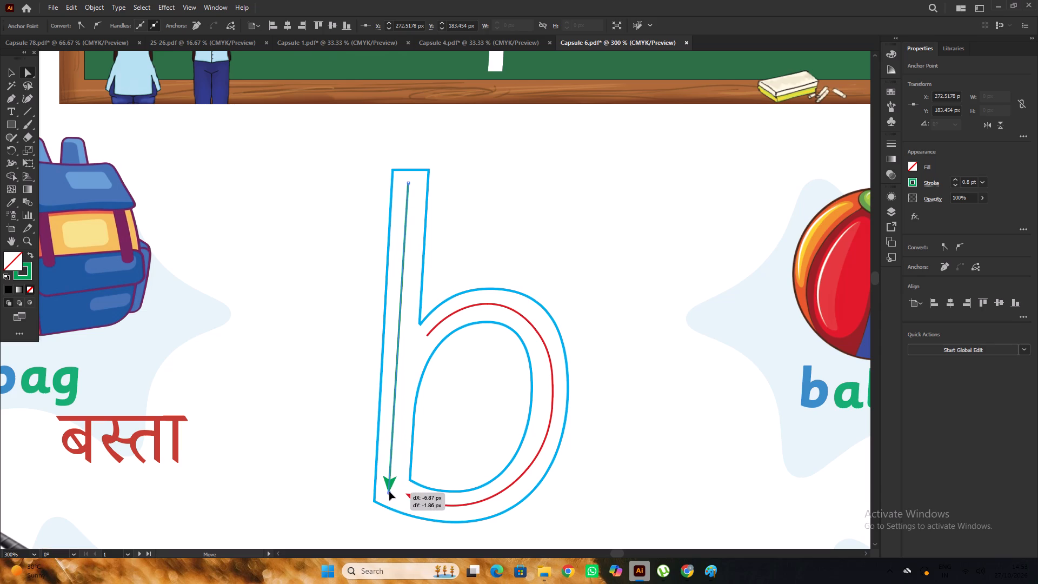
pyautogui.moveTo(389, 492); pyautogui.dragTo(389, 496)
pyautogui.keyDown('alt'); pyautogui.scroll(-4, 485, 389); pyautogui.keyUp('alt')
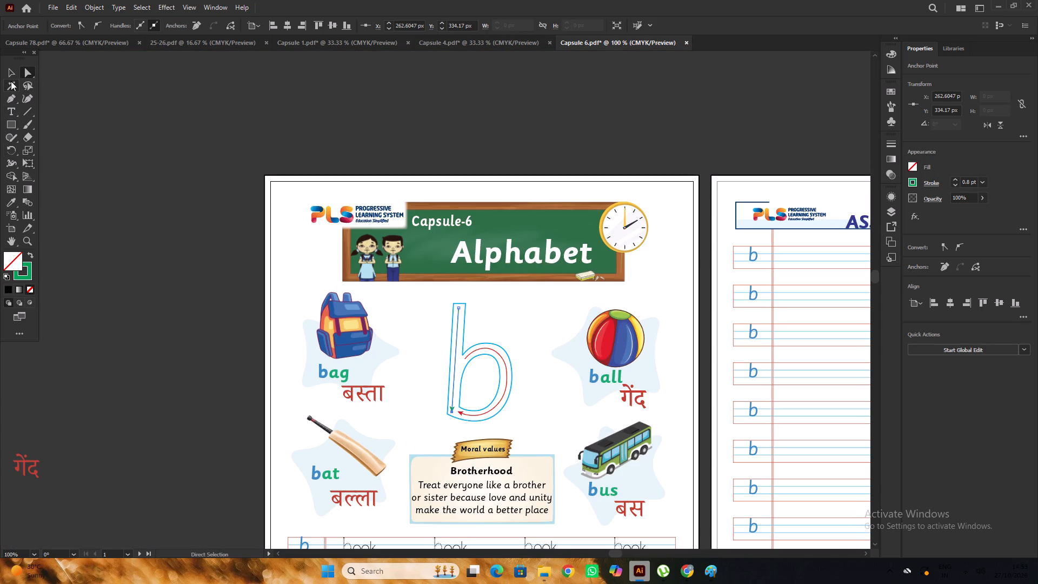
# Group the numeral 2 with its red circle on the spare b beside the artboard.
pyautogui.click(11, 74)
pyautogui.doubleClick(72, 122)
pyautogui.keyDown('alt'); pyautogui.scroll(-4, 135, 143); pyautogui.keyUp('alt')
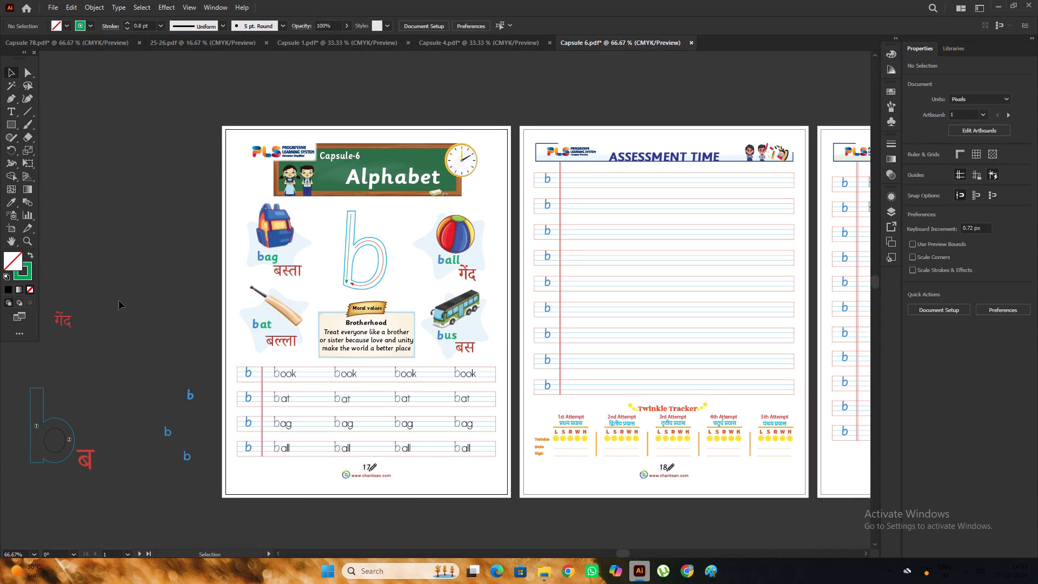
pyautogui.keyDown('alt'); pyautogui.scroll(3, 382, 263); pyautogui.keyUp('alt')
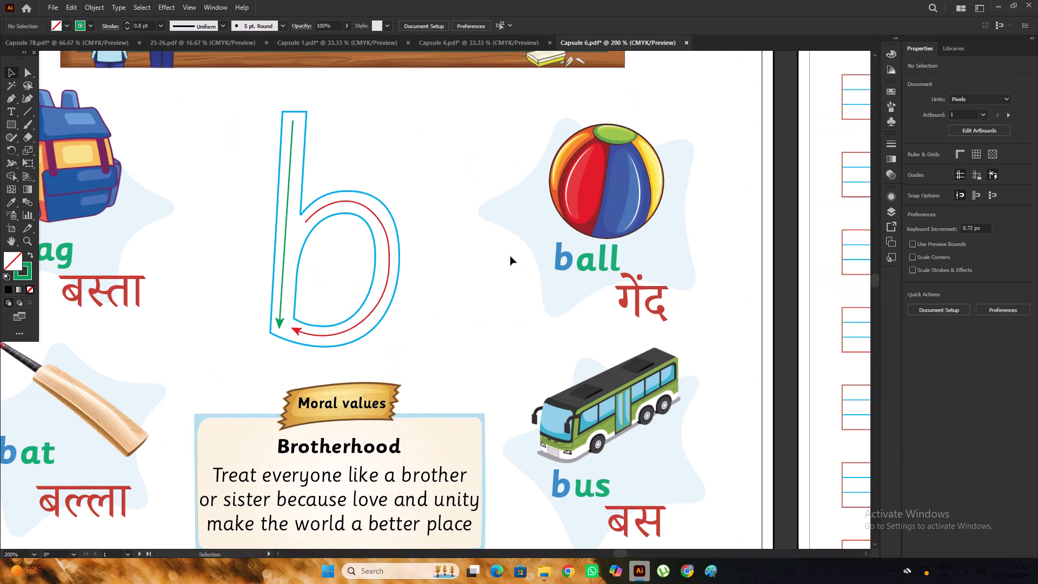
pyautogui.keyDown('alt'); pyautogui.scroll(-1, 510, 256); pyautogui.keyUp('alt')
pyautogui.scroll(-2, 511, 256)
pyautogui.keyDown('alt'); pyautogui.scroll(-2, 198, 398); pyautogui.keyUp('alt')
pyautogui.keyDown('alt'); pyautogui.scroll(2, 36, 473); pyautogui.keyUp('alt')
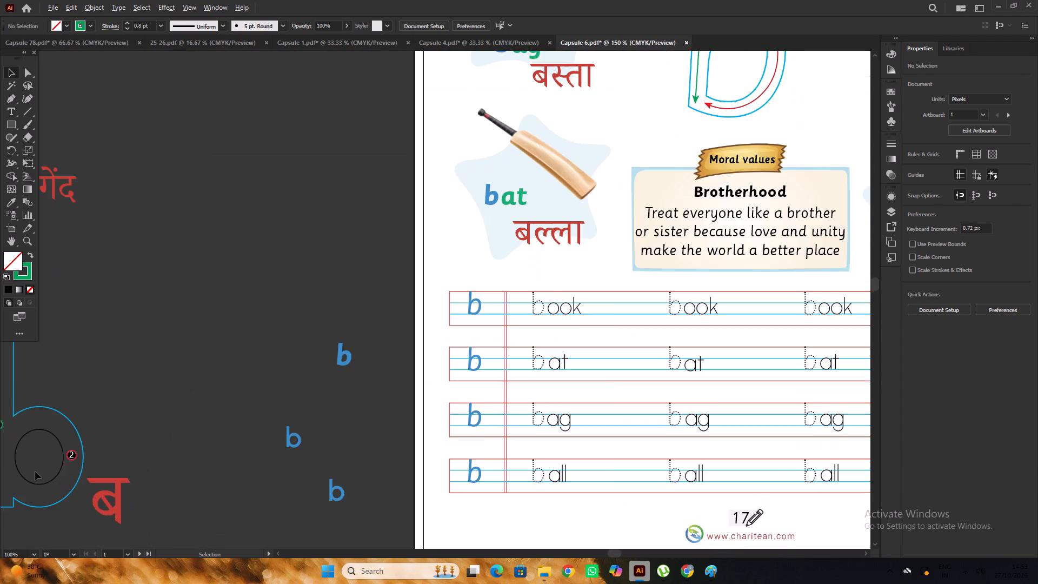
pyautogui.keyDown('alt'); pyautogui.scroll(2, 39, 470); pyautogui.keyUp('alt')
pyautogui.moveTo(94, 421); pyautogui.dragTo(103, 457)
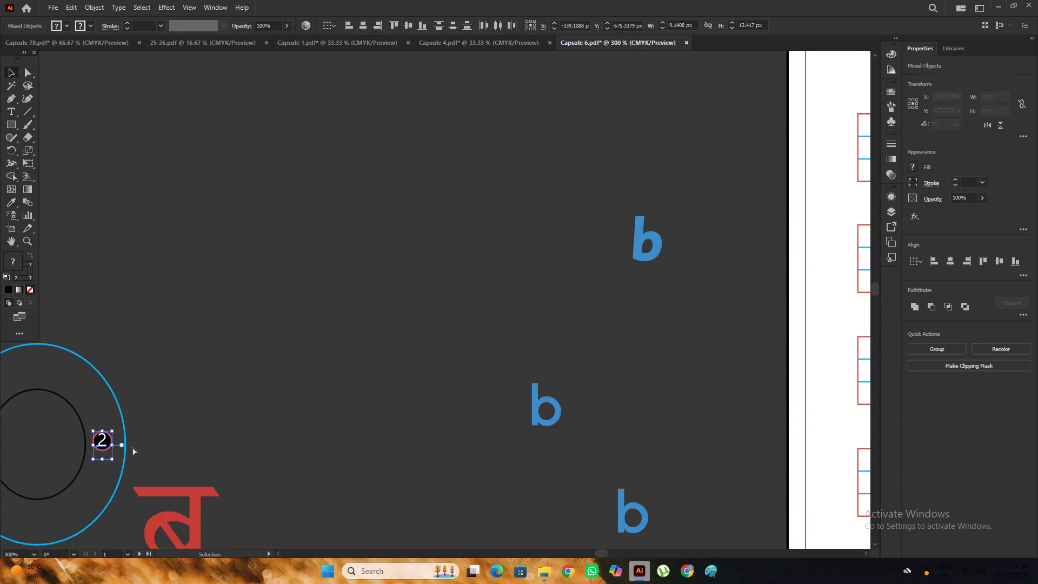
pyautogui.hotkey('ctrl', 'g')
pyautogui.scroll(-2, 119, 435)
pyautogui.keyDown('alt'); pyautogui.scroll(-3, 110, 435); pyautogui.keyUp('alt')
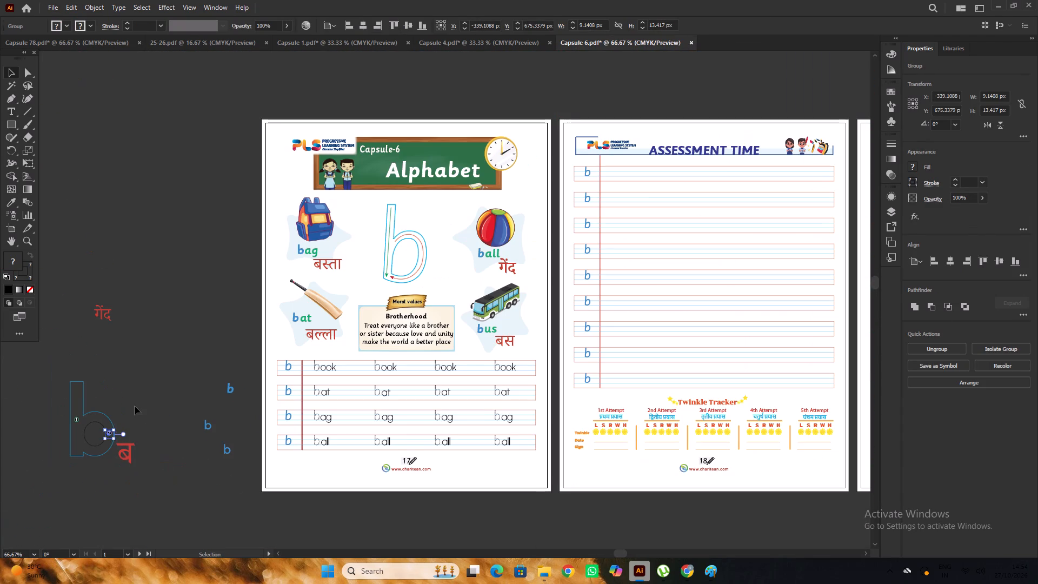
pyautogui.click(135, 404)
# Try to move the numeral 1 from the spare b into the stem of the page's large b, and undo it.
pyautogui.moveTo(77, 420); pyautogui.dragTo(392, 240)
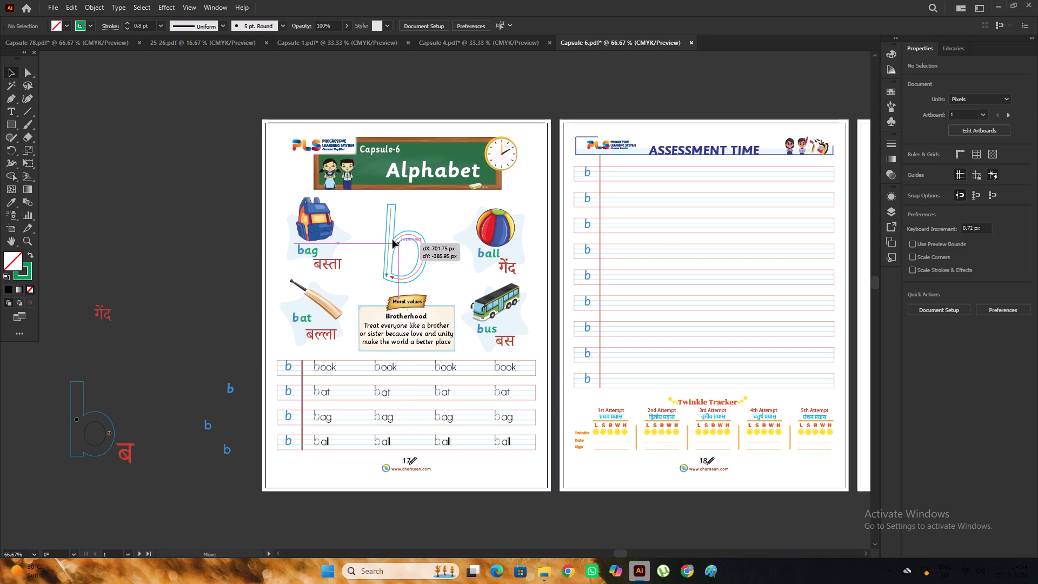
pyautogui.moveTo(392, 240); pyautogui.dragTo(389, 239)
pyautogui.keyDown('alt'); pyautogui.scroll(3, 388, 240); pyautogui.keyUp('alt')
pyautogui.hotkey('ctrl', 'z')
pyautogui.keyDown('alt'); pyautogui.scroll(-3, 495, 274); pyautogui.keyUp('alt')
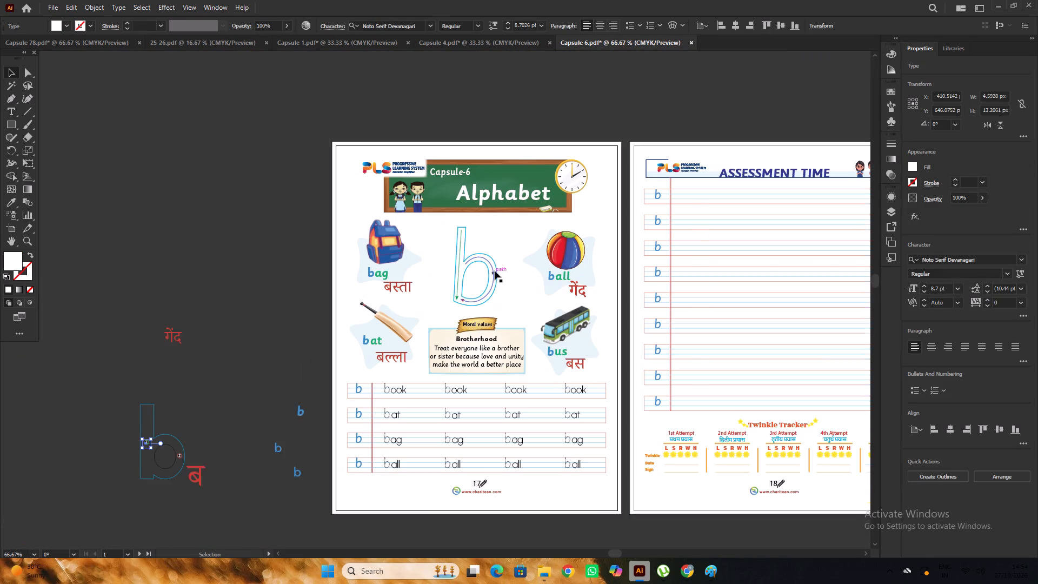
# Move the spare blue b outline up beside the artboard, clear of the number markers.
pyautogui.keyDown('alt'); pyautogui.scroll(-4, 495, 271); pyautogui.keyUp('alt')
pyautogui.click(195, 311)
pyautogui.moveTo(154, 355); pyautogui.dragTo(199, 178)
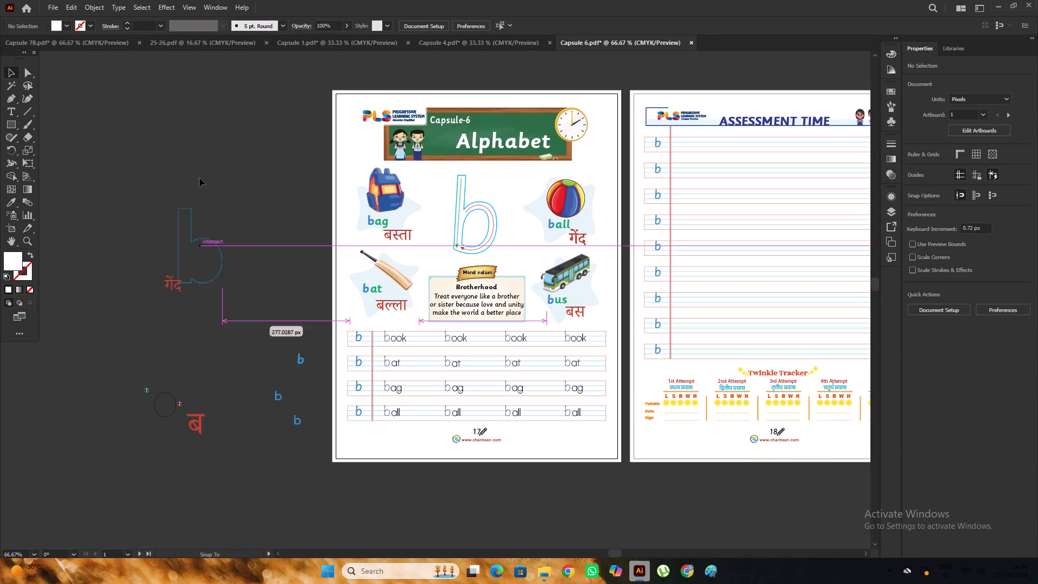
pyautogui.moveTo(199, 178); pyautogui.dragTo(208, 152)
pyautogui.click(165, 347)
# Group the numeral 1 with its green circle beside the artboard.
pyautogui.scroll(-4, 132, 383)
pyautogui.keyDown('alt'); pyautogui.scroll(3, 131, 360); pyautogui.keyUp('alt')
pyautogui.moveTo(152, 288); pyautogui.dragTo(188, 307)
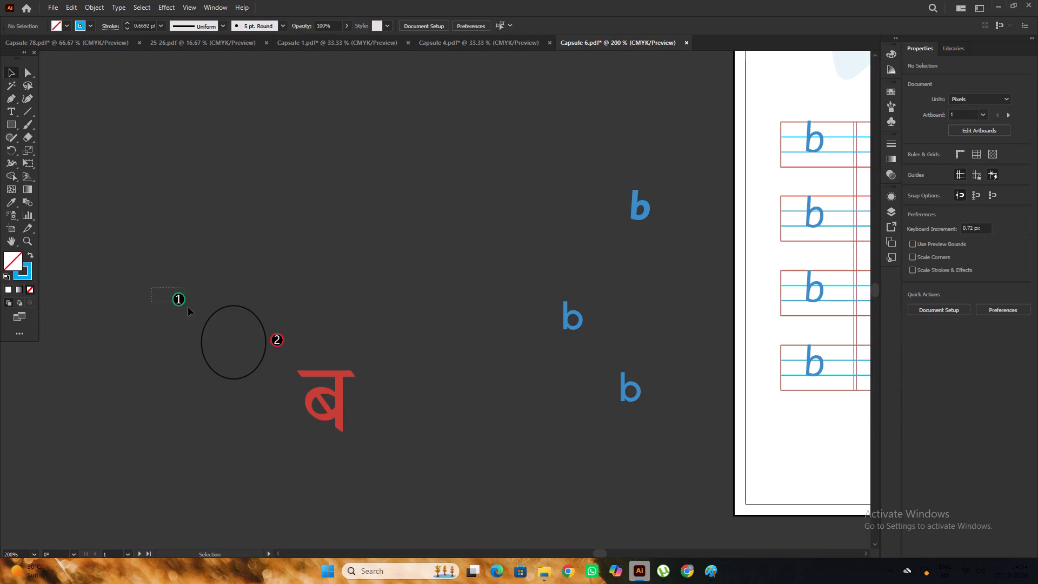
pyautogui.moveTo(188, 307); pyautogui.dragTo(190, 311)
pyautogui.hotkey('ctrl', 'g')
pyautogui.click(172, 384)
# Move the number 1 marker onto the green arrow in the large b's stem, centred on the line about halfway down.
pyautogui.keyDown('alt'); pyautogui.scroll(-3, 147, 368); pyautogui.keyUp('alt')
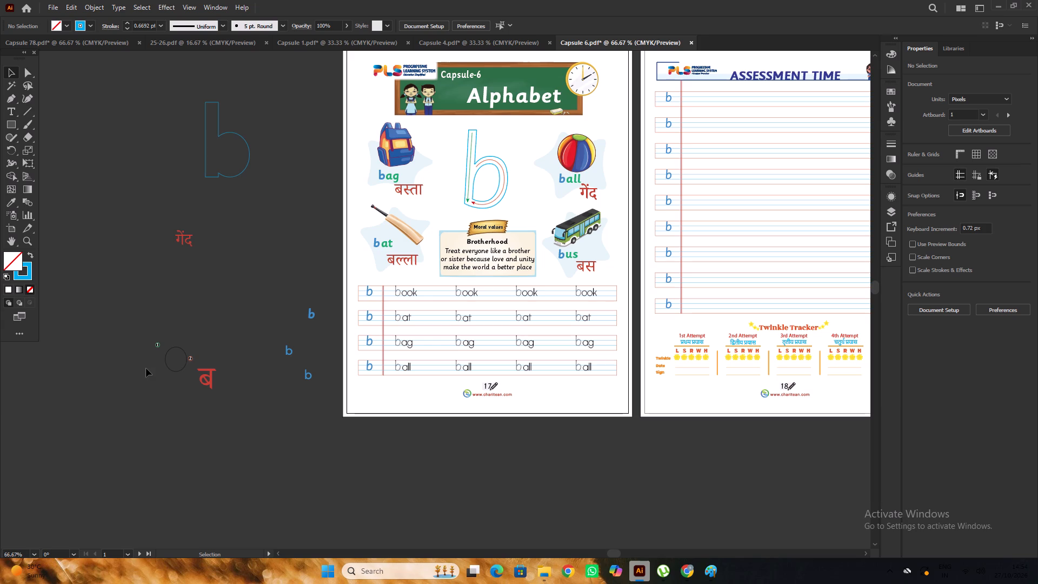
pyautogui.moveTo(159, 346); pyautogui.dragTo(474, 175)
pyautogui.keyDown('alt'); pyautogui.scroll(5, 473, 171); pyautogui.keyUp('alt')
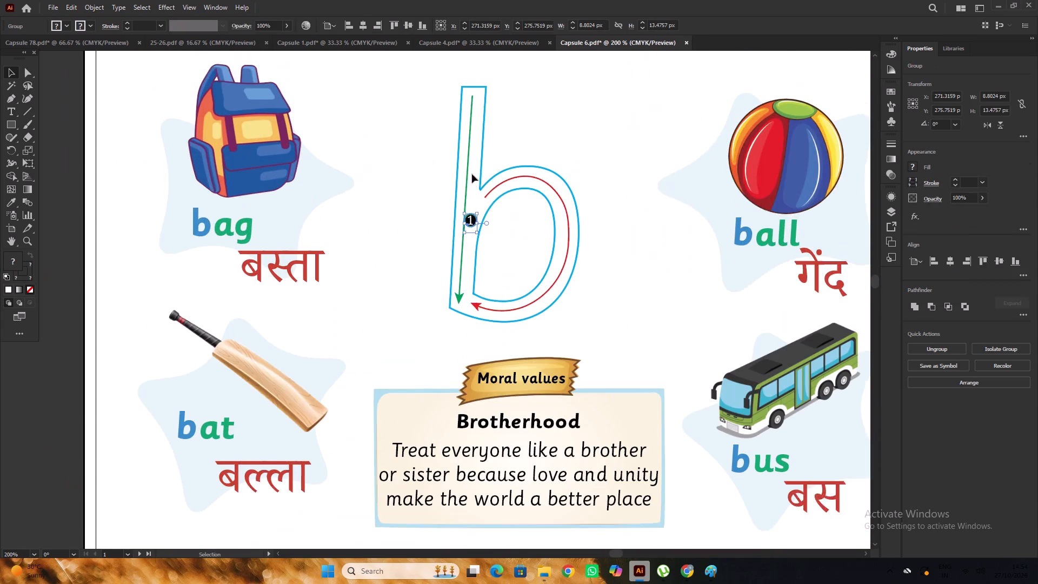
pyautogui.keyDown('alt'); pyautogui.scroll(3, 472, 174); pyautogui.keyUp('alt')
pyautogui.moveTo(472, 252); pyautogui.dragTo(465, 222)
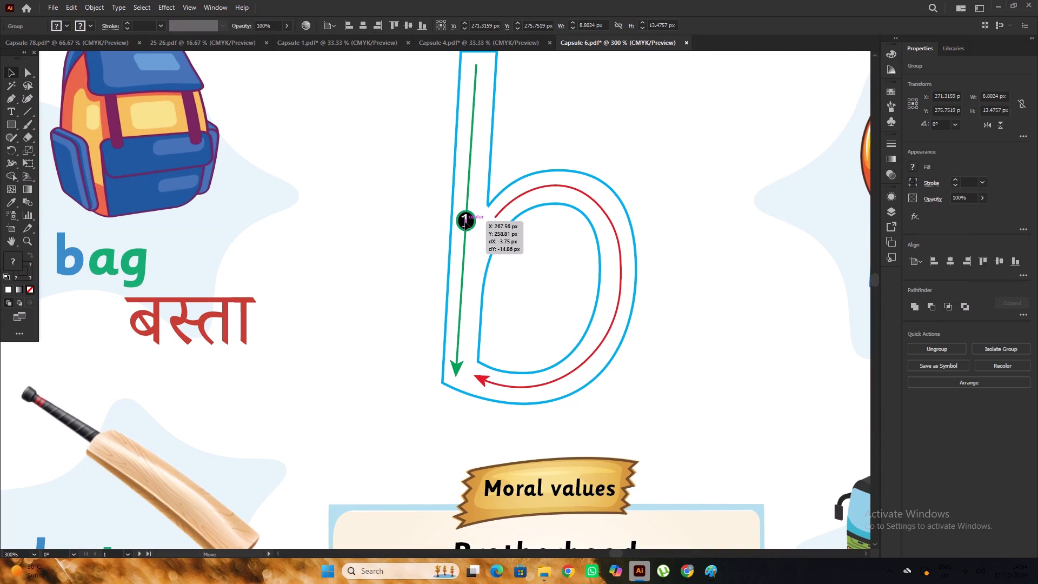
pyautogui.moveTo(465, 222); pyautogui.dragTo(465, 229)
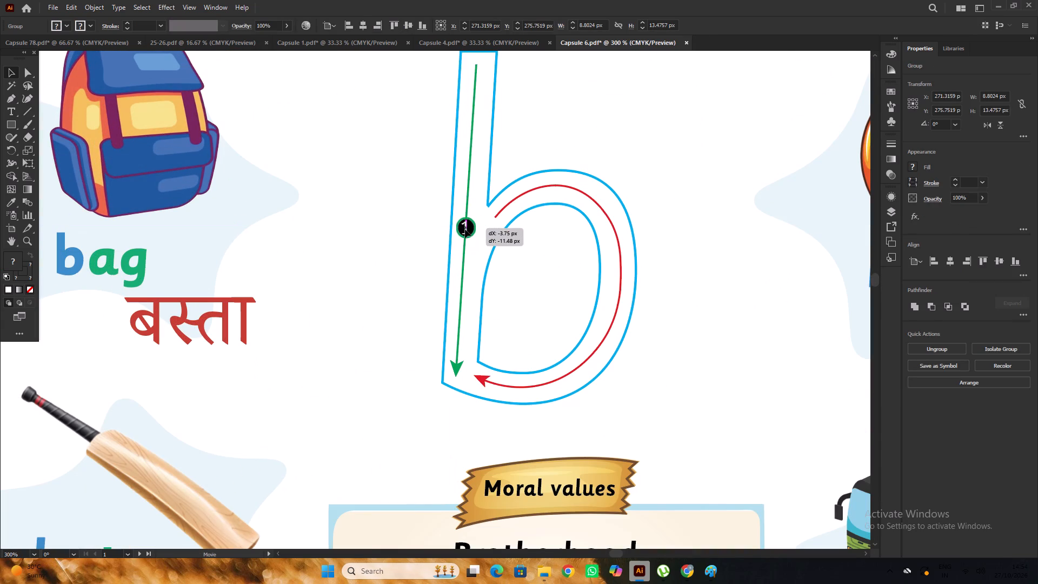
pyautogui.keyDown('alt'); pyautogui.scroll(-2, 465, 229); pyautogui.keyUp('alt')
pyautogui.click(93, 221)
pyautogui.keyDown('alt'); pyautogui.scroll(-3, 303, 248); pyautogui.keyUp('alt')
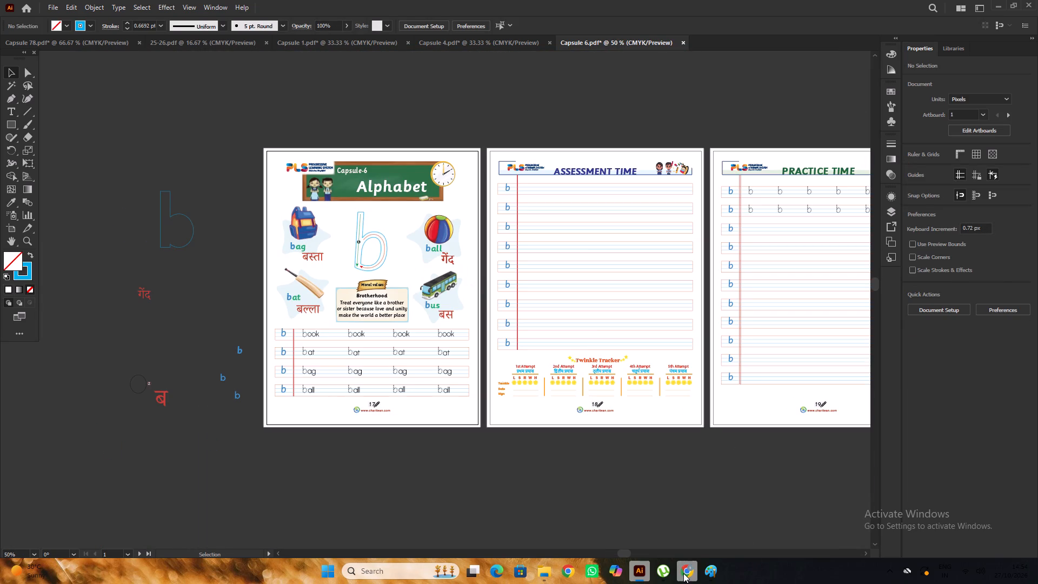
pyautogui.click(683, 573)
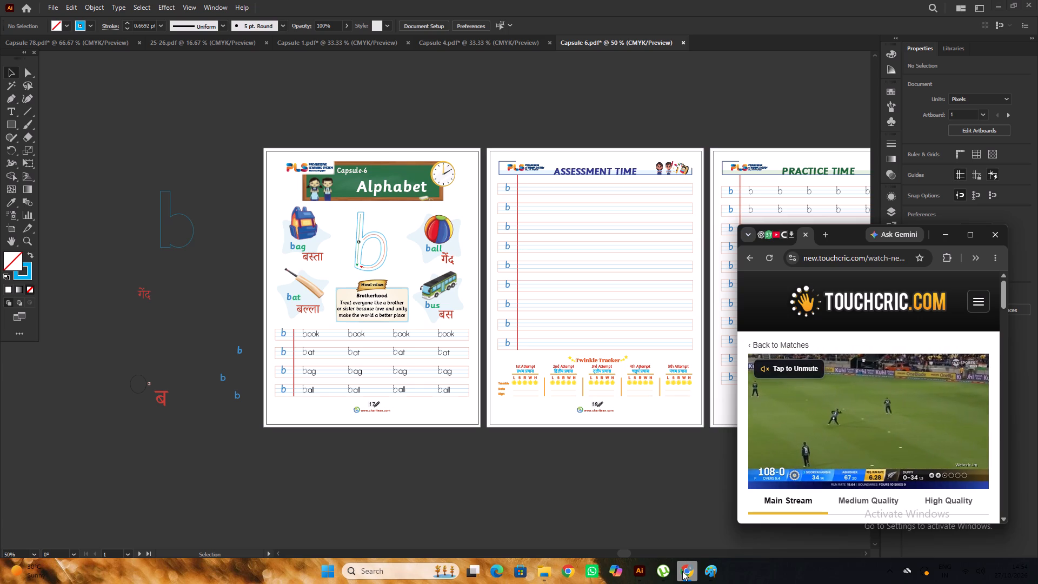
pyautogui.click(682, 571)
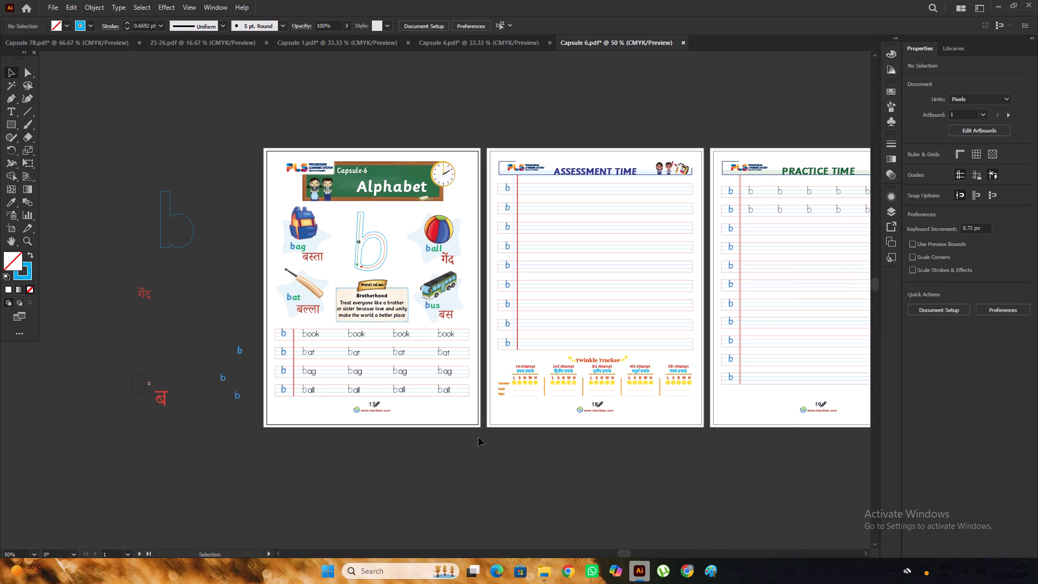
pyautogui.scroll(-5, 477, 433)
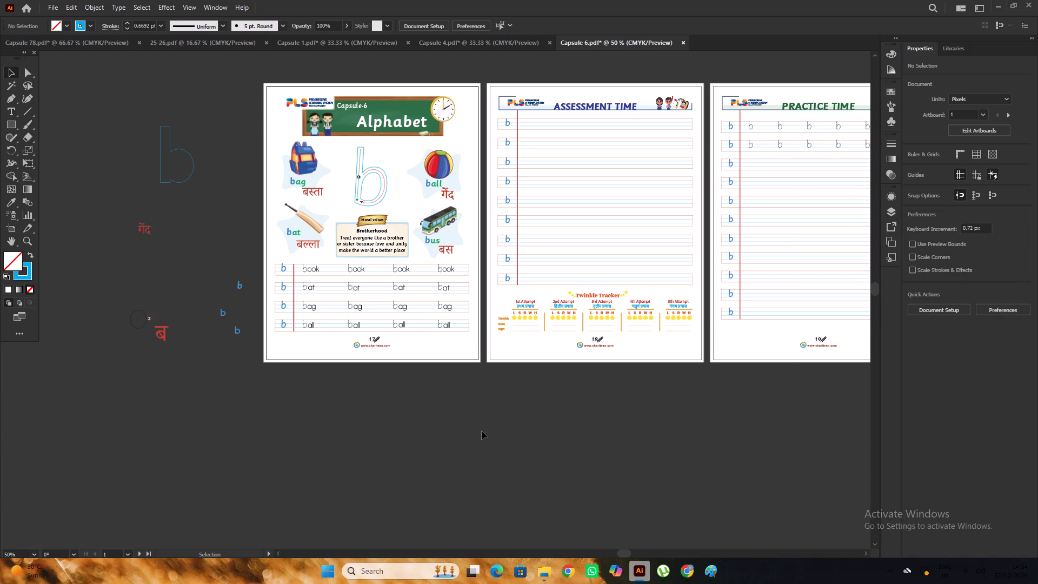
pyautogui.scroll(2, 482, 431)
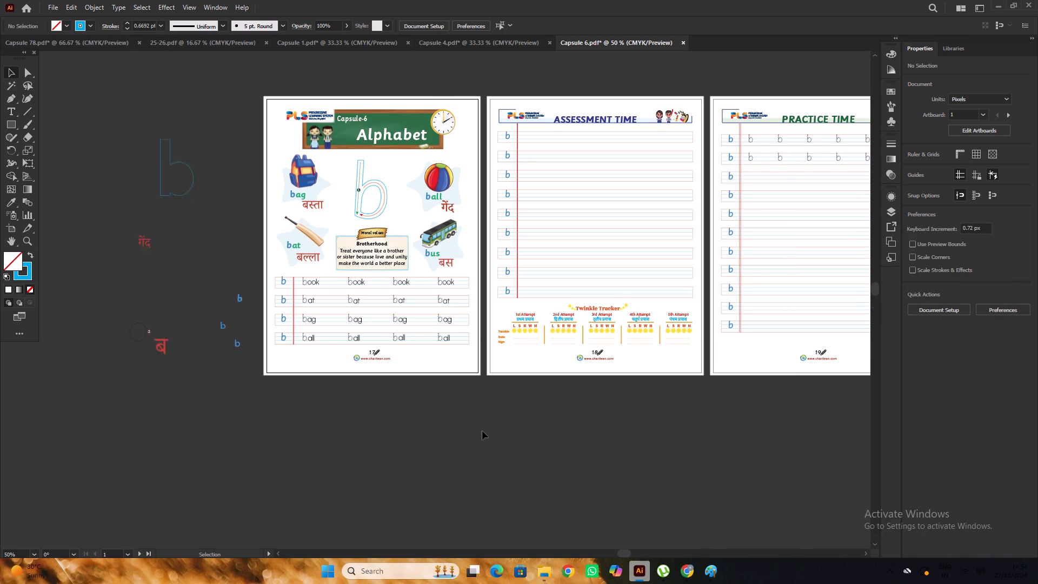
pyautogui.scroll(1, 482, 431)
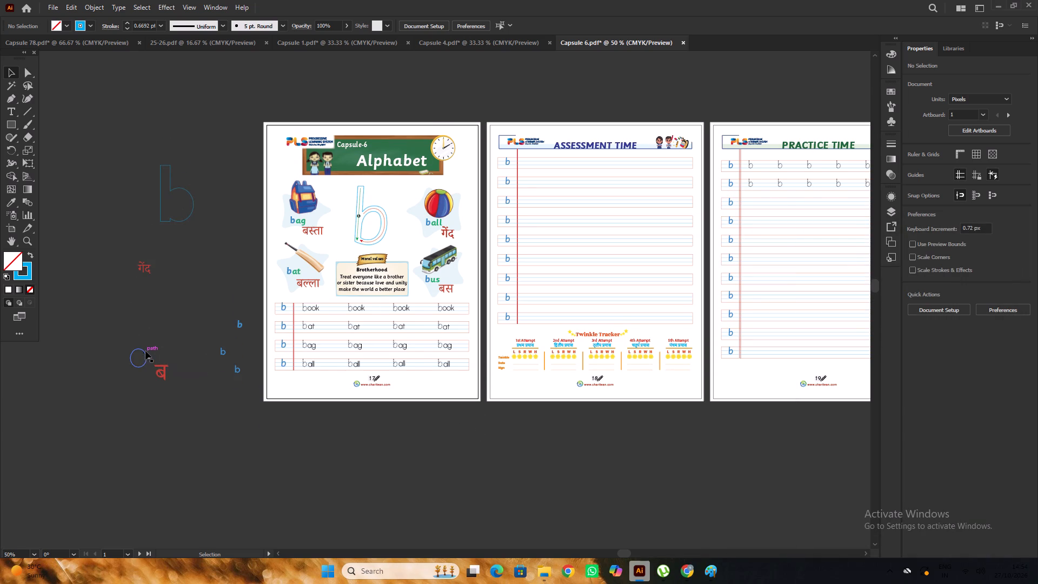
# Move the small black ellipse beside the artboard farther away from the number 2 marker.
pyautogui.moveTo(145, 351); pyautogui.dragTo(81, 351)
pyautogui.click(129, 306)
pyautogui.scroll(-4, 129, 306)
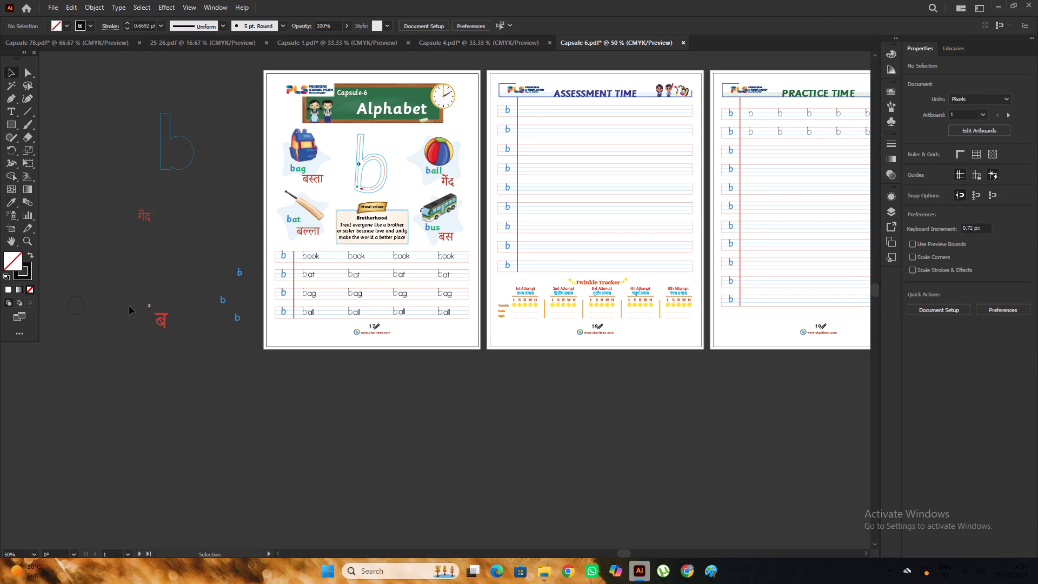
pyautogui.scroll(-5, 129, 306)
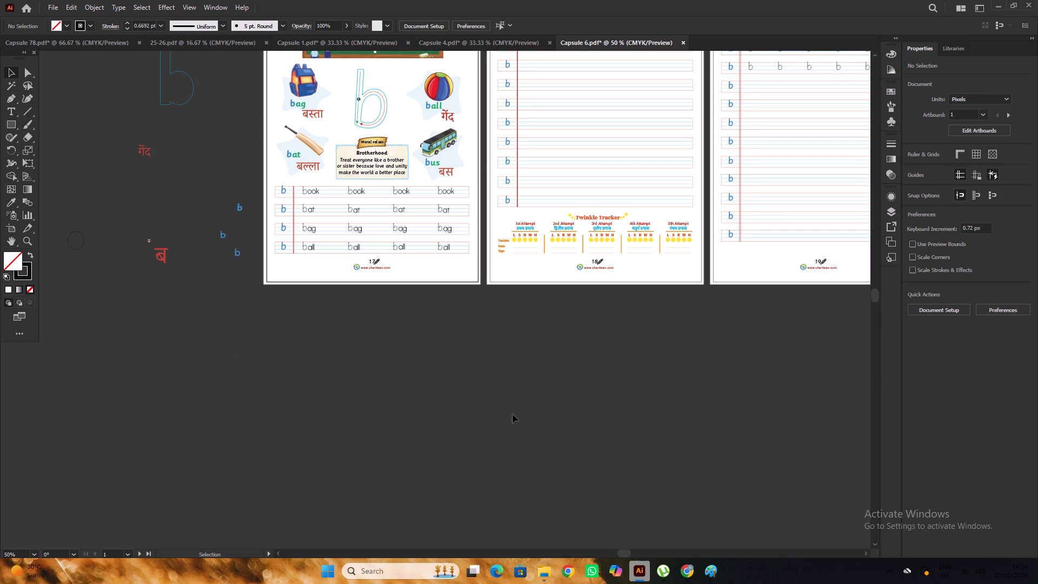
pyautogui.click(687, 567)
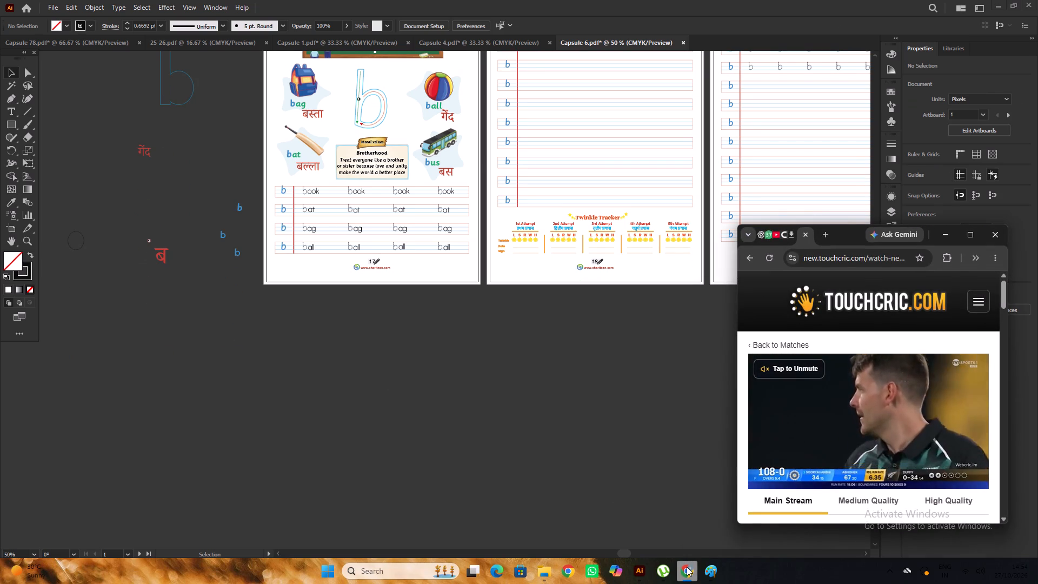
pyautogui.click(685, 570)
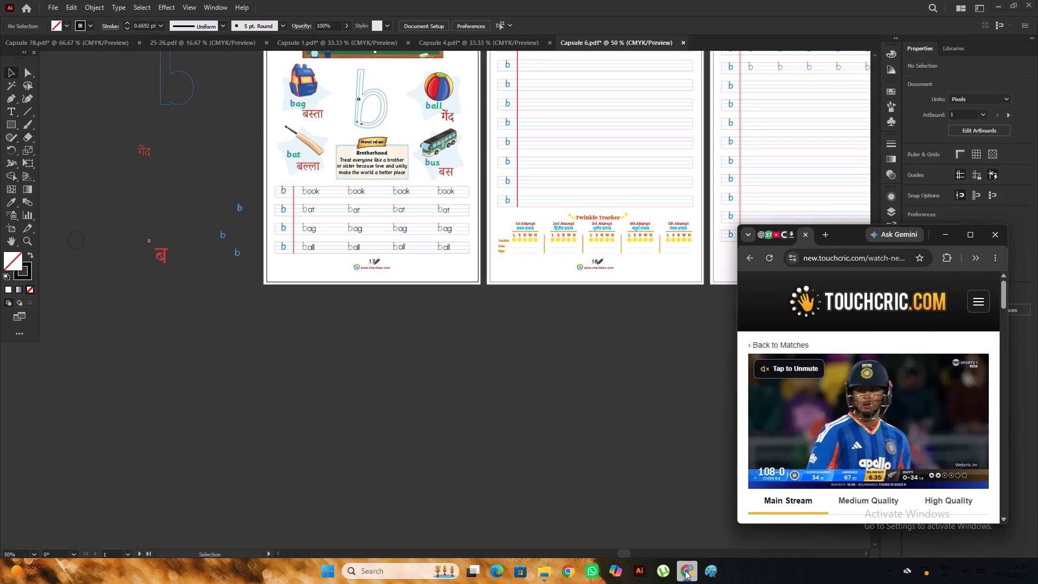
# Delete the green border rectangle around the content of the Recall Time page.
pyautogui.scroll(-5, 604, 409)
pyautogui.press('space')
pyautogui.press('space')
pyautogui.press('space')
pyautogui.press('space')
pyautogui.press('space')
pyautogui.press('space')
pyautogui.press('space')
pyautogui.press('space')
pyautogui.press('space')
pyautogui.press('space')
pyautogui.press('space')
pyautogui.press('space')
pyautogui.press('space')
pyautogui.press('space')
pyautogui.press('space')
pyautogui.press('space')
pyautogui.press('space')
pyautogui.press('space')
pyautogui.press('space')
pyautogui.press('space')
pyautogui.moveTo(760, 357); pyautogui.dragTo(468, 435)
pyautogui.moveTo(683, 371); pyautogui.dragTo(567, 424)
pyautogui.moveTo(716, 402); pyautogui.dragTo(656, 432)
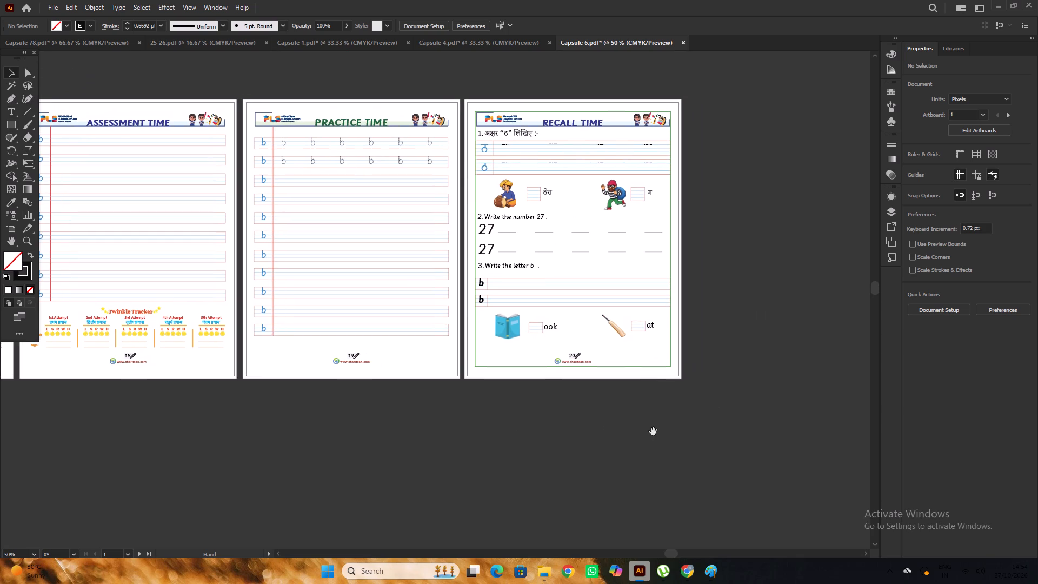
pyautogui.scroll(3, 651, 407)
pyautogui.keyDown('alt'); pyautogui.scroll(2, 650, 396); pyautogui.keyUp('alt')
pyautogui.click(681, 415)
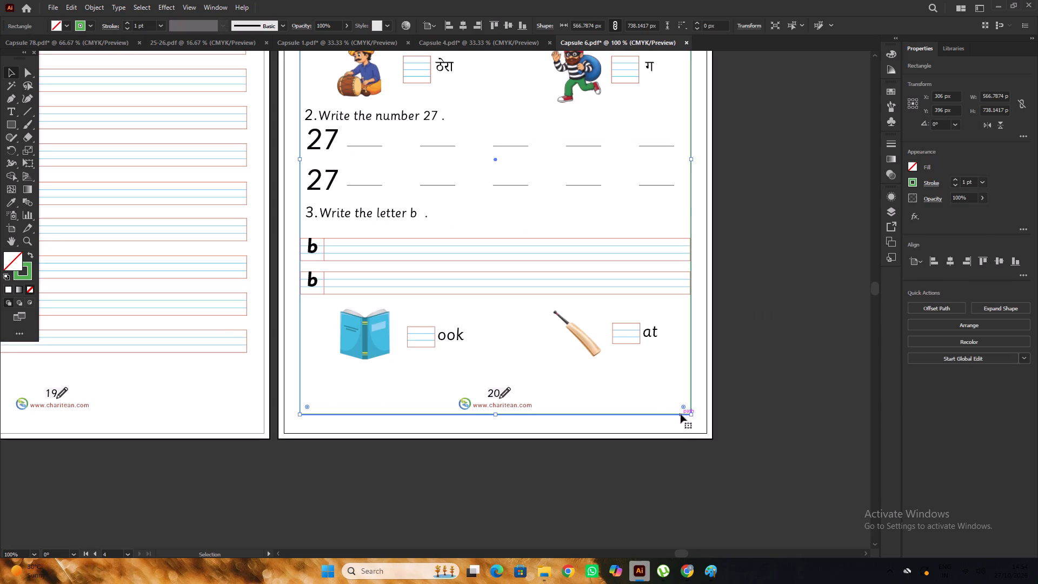
pyautogui.press('Delete')
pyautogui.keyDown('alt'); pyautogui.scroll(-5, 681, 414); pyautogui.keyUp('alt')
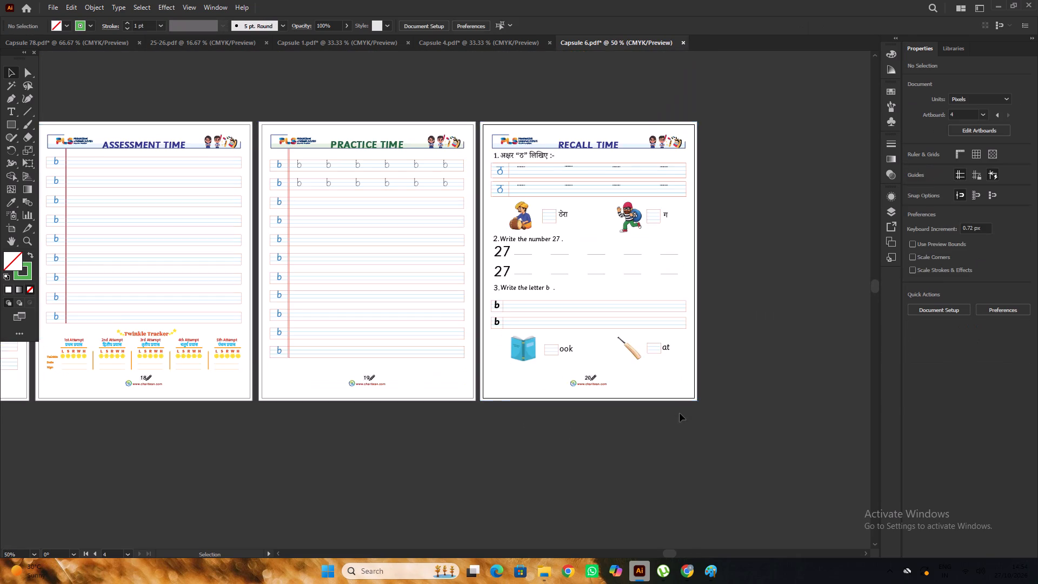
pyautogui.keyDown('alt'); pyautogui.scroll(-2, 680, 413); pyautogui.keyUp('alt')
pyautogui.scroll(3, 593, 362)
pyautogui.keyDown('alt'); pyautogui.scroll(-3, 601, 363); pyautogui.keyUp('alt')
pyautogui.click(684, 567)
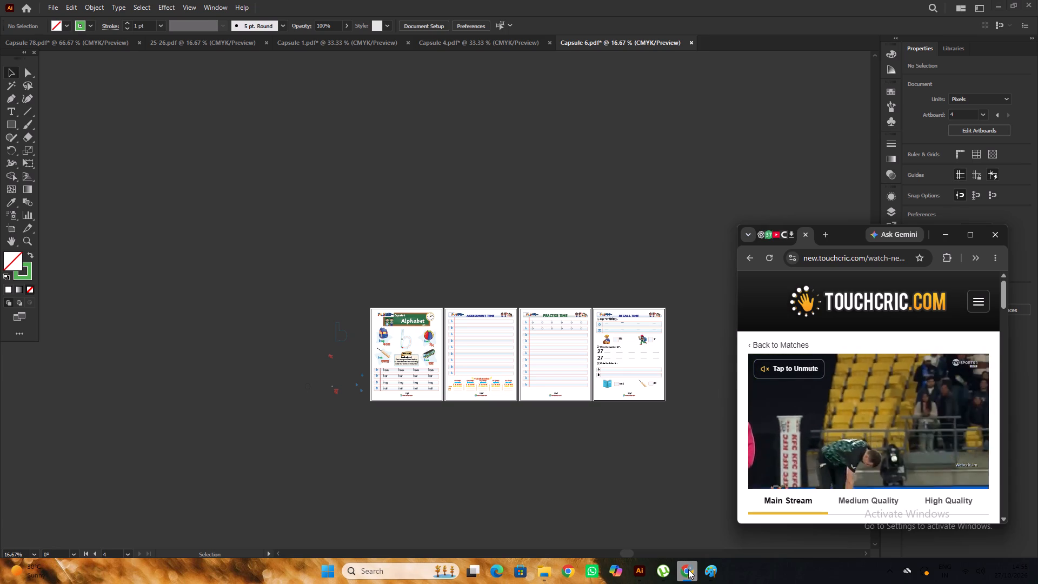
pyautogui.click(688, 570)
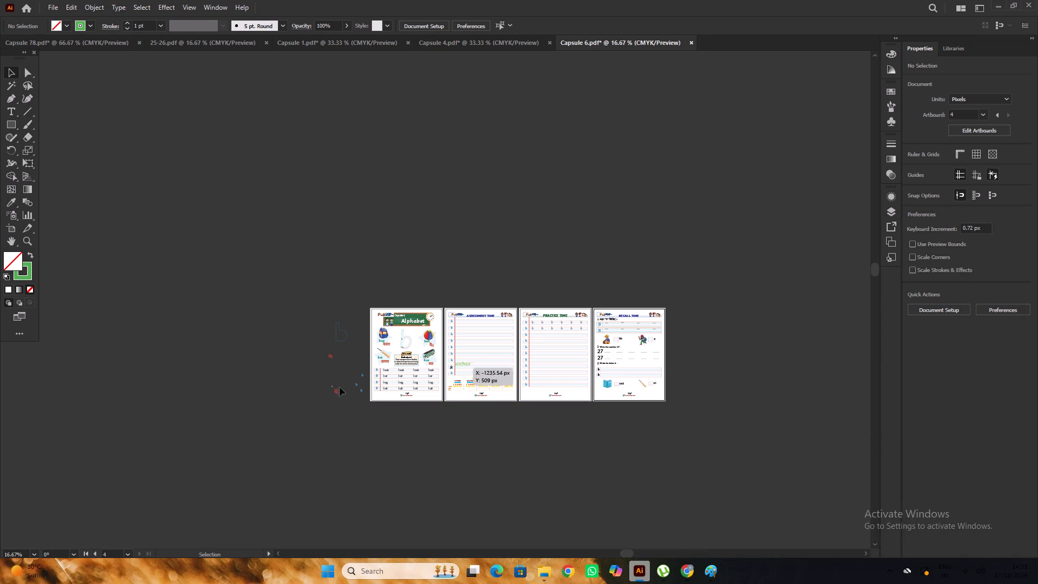
# Group the number 2 marker's parts again beside the Alphabet artboard.
pyautogui.keyDown('alt'); pyautogui.scroll(4, 335, 388); pyautogui.keyUp('alt')
pyautogui.moveTo(303, 376); pyautogui.dragTo(328, 410)
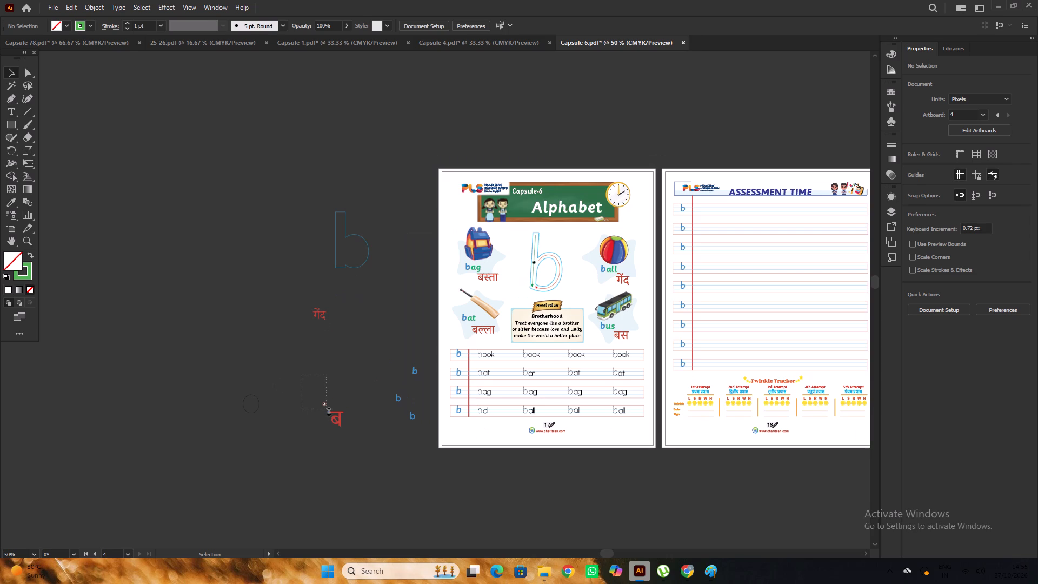
pyautogui.hotkey('ctrl', 'g')
pyautogui.click(352, 367)
# Move the number 2 marker onto the red bowl arrow of the large b, centred on the line at the bowl's outer side.
pyautogui.moveTo(325, 407); pyautogui.dragTo(369, 350)
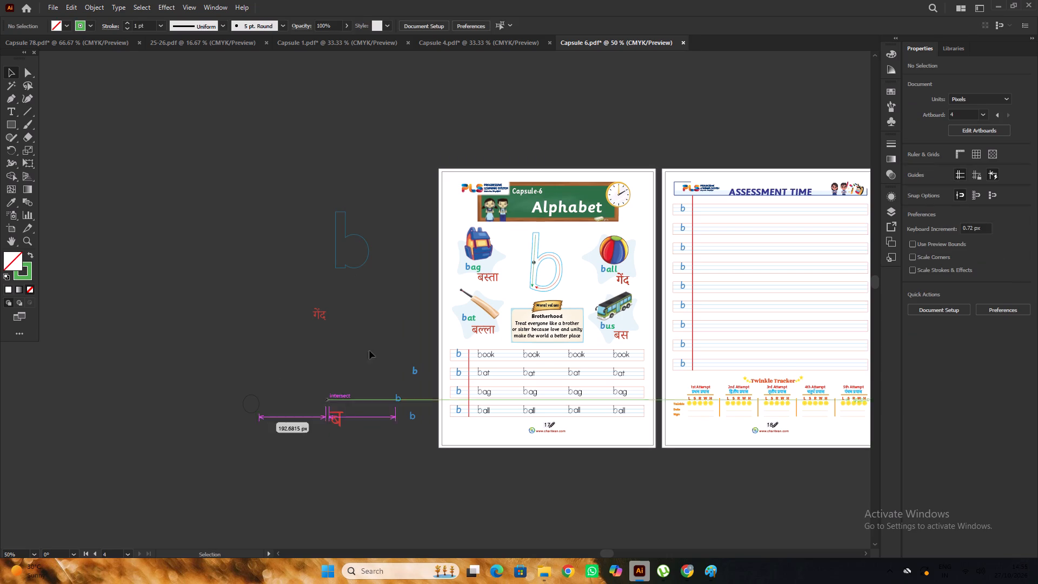
pyautogui.moveTo(369, 350); pyautogui.dragTo(560, 271)
pyautogui.keyDown('alt'); pyautogui.scroll(6, 561, 271); pyautogui.keyUp('alt')
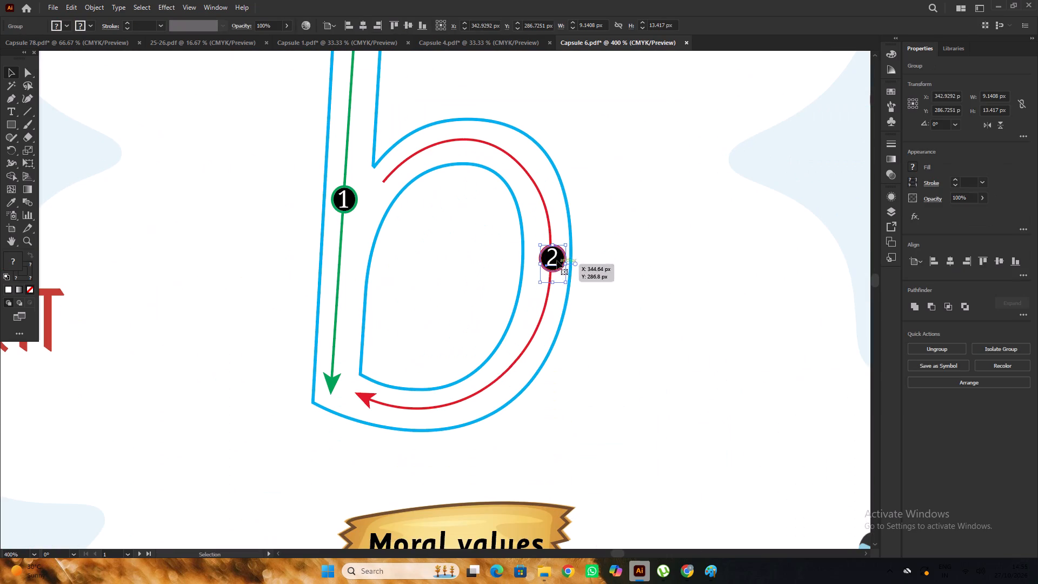
pyautogui.moveTo(555, 260); pyautogui.dragTo(552, 255)
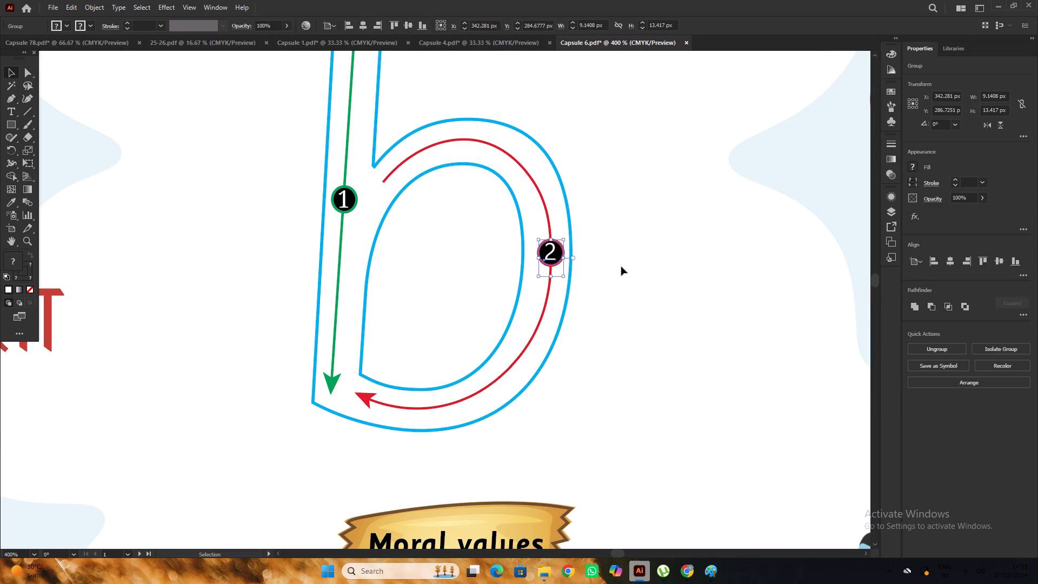
pyautogui.click(621, 267)
pyautogui.keyDown('alt'); pyautogui.scroll(-5, 510, 268); pyautogui.keyUp('alt')
pyautogui.click(287, 185)
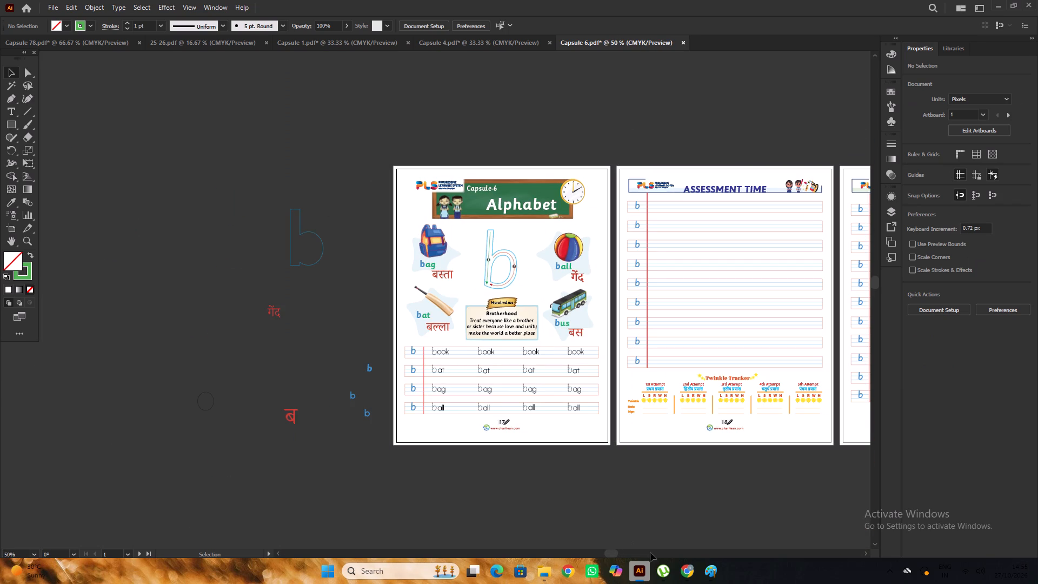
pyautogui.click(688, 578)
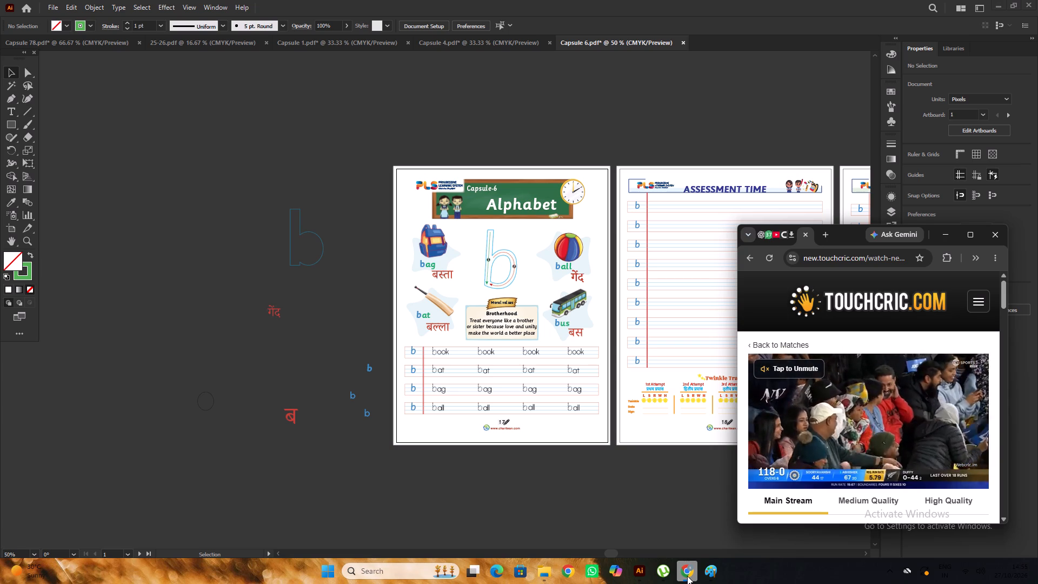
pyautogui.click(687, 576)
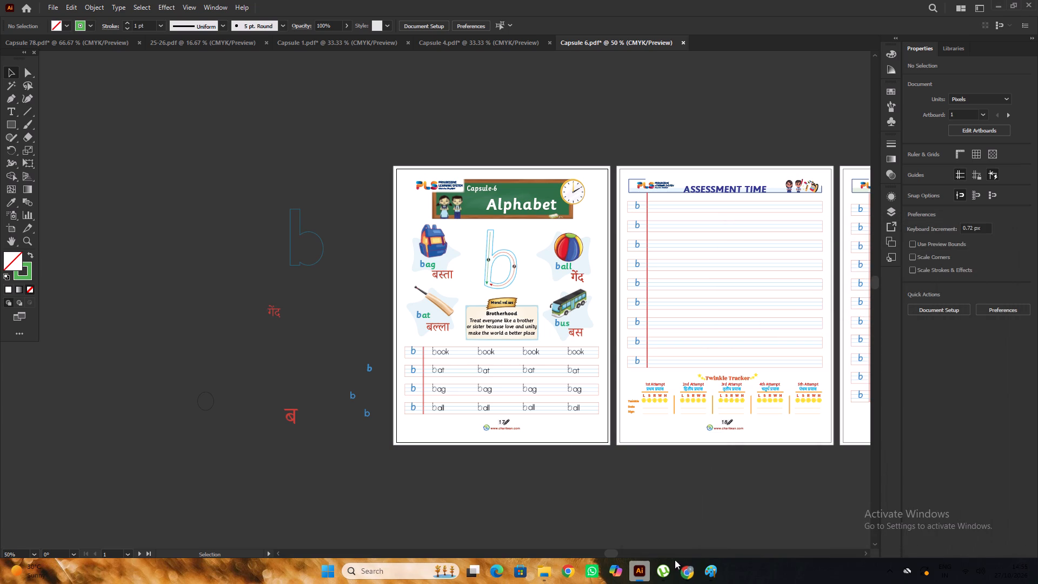
# Group the red ब beside the Alphabet artboard and move it to the lower outer side of the large b's bowl.
pyautogui.click(299, 184)
pyautogui.scroll(-4, 285, 374)
pyautogui.moveTo(265, 340); pyautogui.dragTo(308, 402)
pyautogui.hotkey('ctrl', 'g')
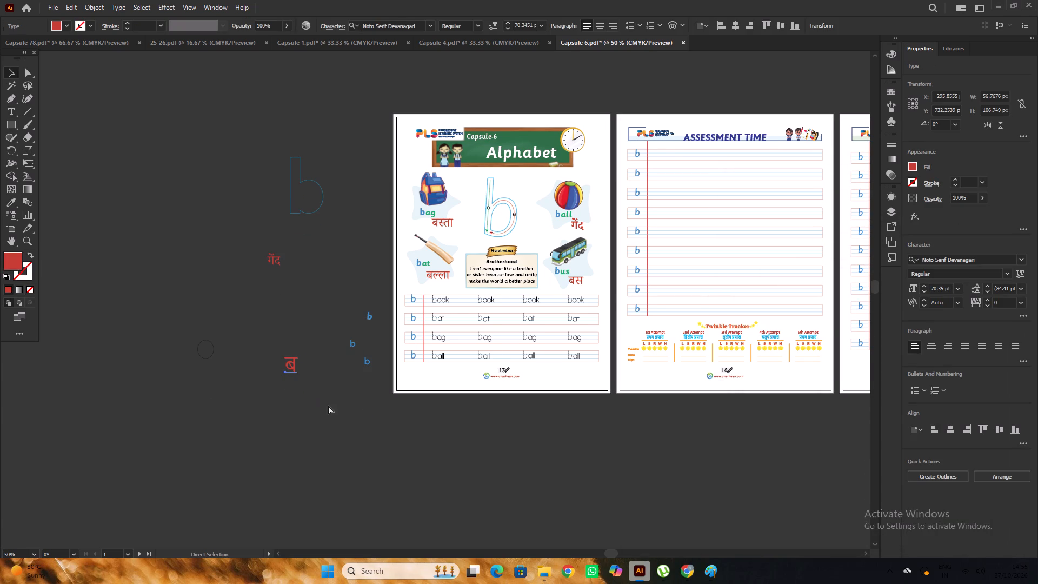
pyautogui.click(329, 406)
pyautogui.moveTo(292, 361); pyautogui.dragTo(533, 228)
pyautogui.keyDown('alt'); pyautogui.scroll(2, 533, 228); pyautogui.keyUp('alt')
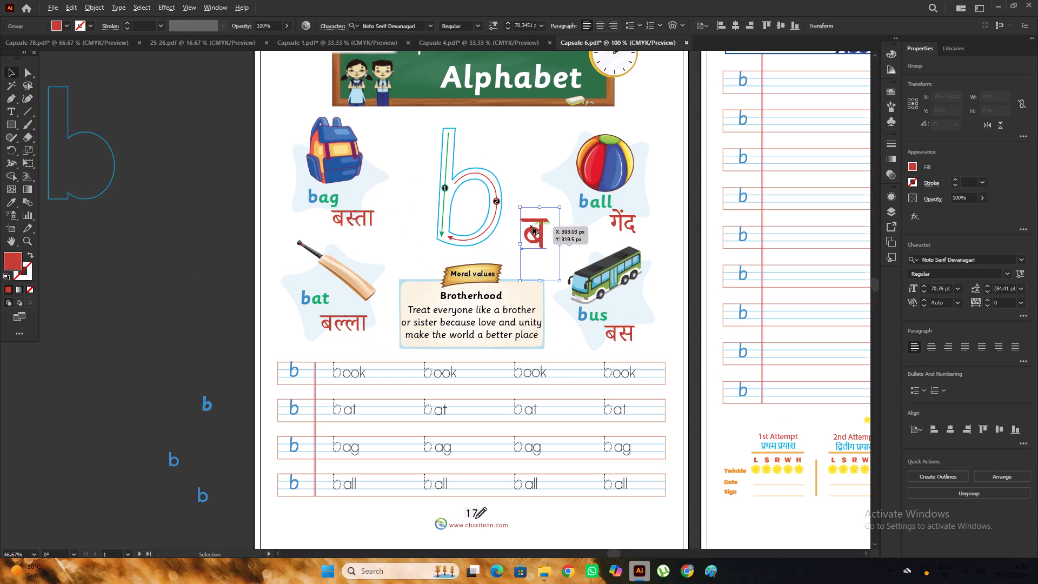
pyautogui.moveTo(540, 234); pyautogui.dragTo(524, 236)
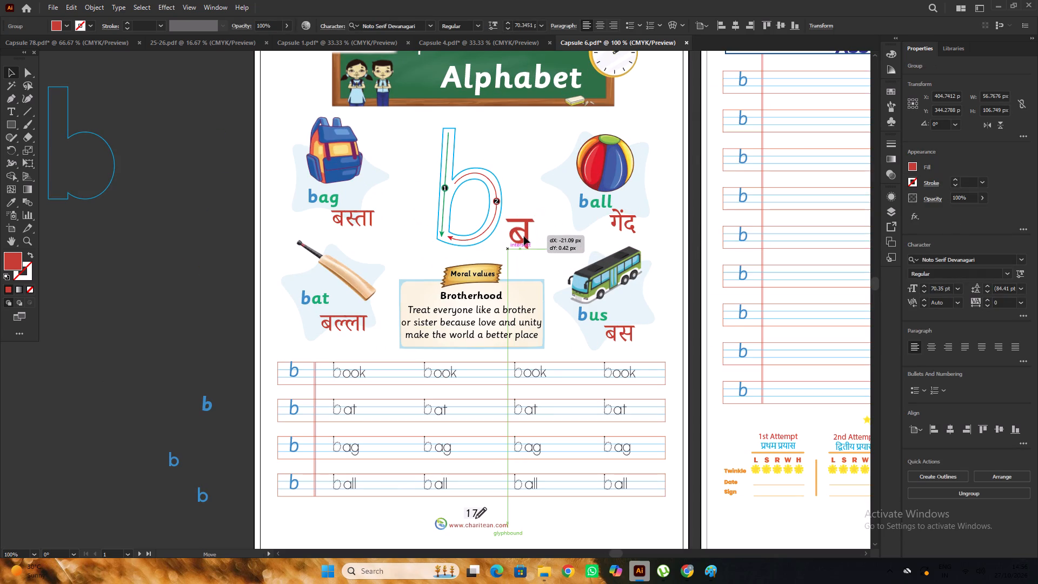
pyautogui.moveTo(524, 236); pyautogui.dragTo(524, 238)
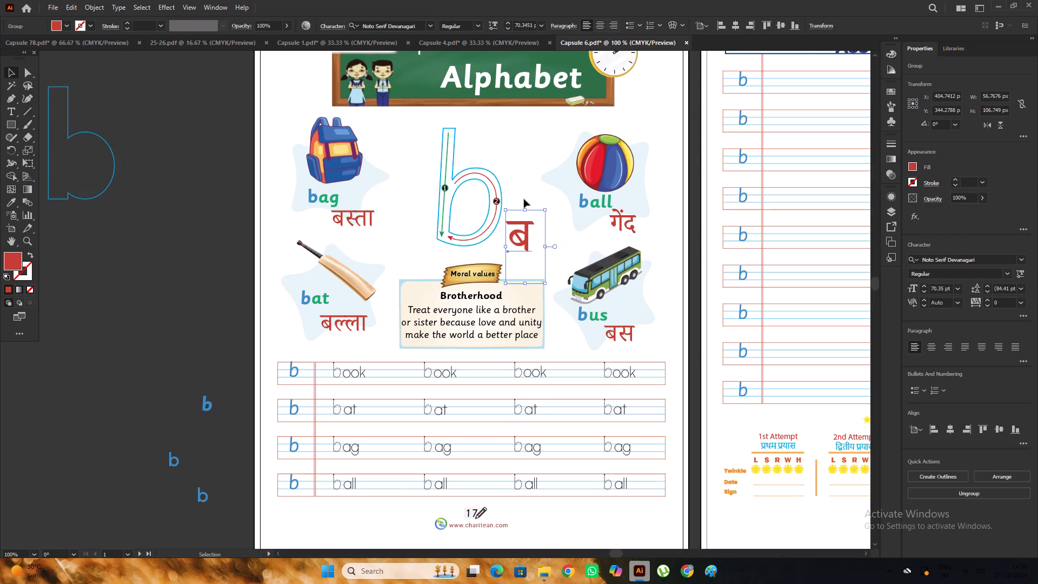
pyautogui.click(524, 195)
# Group the large outlined b with its stroke arrows, number markers and the red ब.
pyautogui.scroll(3, 524, 195)
pyautogui.moveTo(421, 186); pyautogui.dragTo(516, 282)
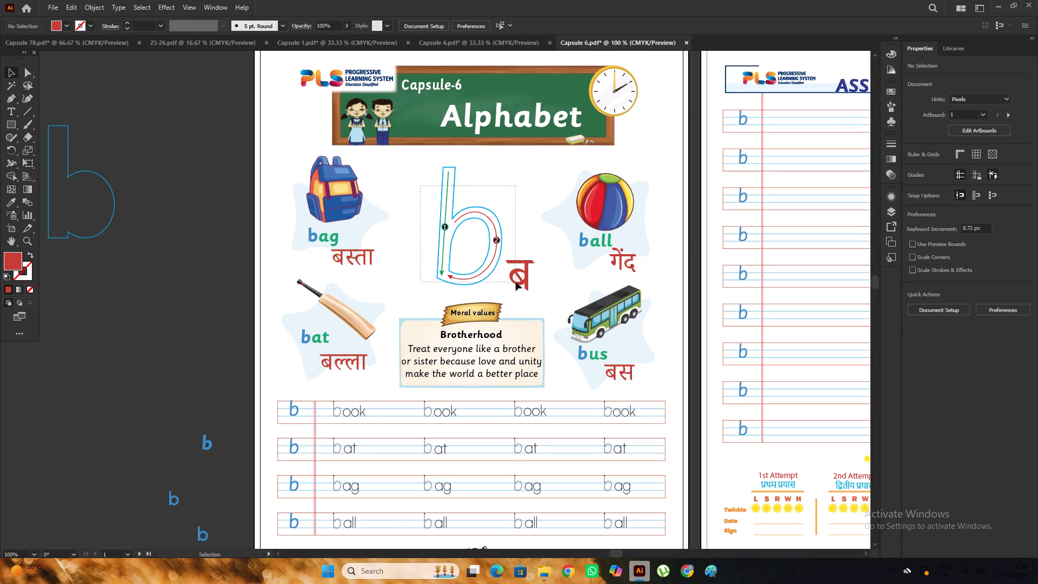
pyautogui.moveTo(516, 282); pyautogui.dragTo(519, 281)
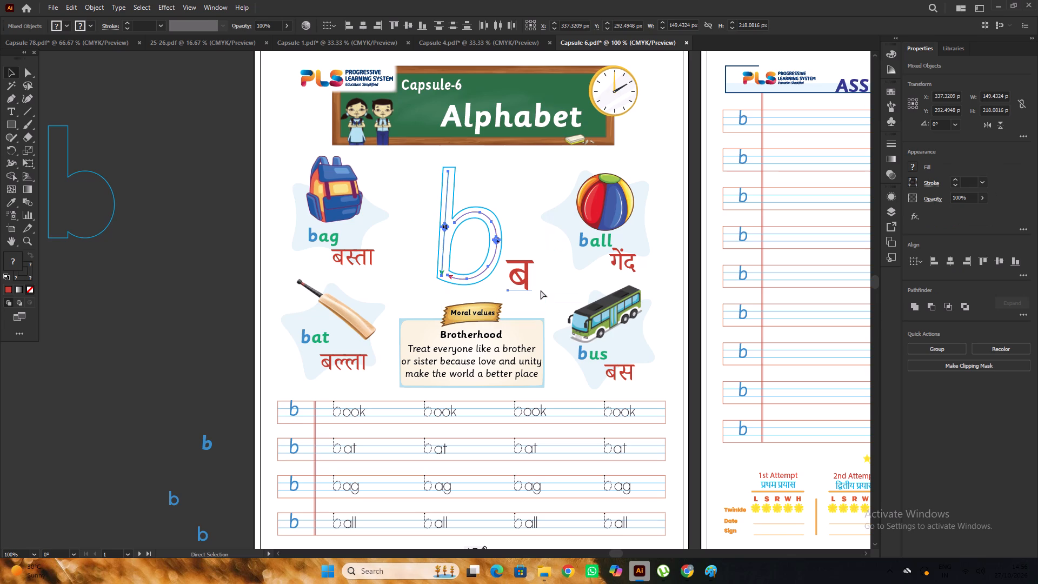
pyautogui.hotkey('ctrl', 'g')
pyautogui.click(182, 210)
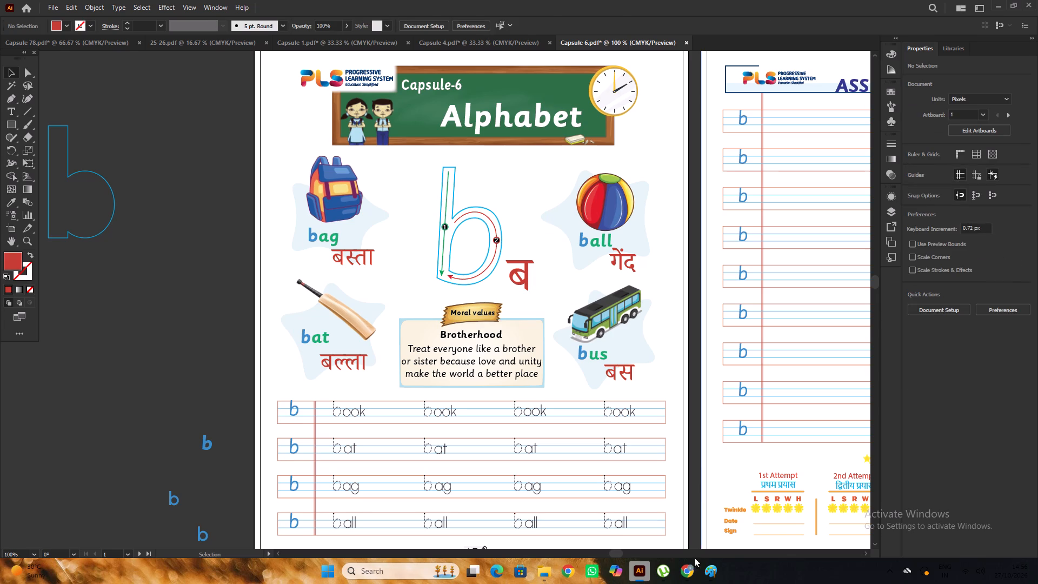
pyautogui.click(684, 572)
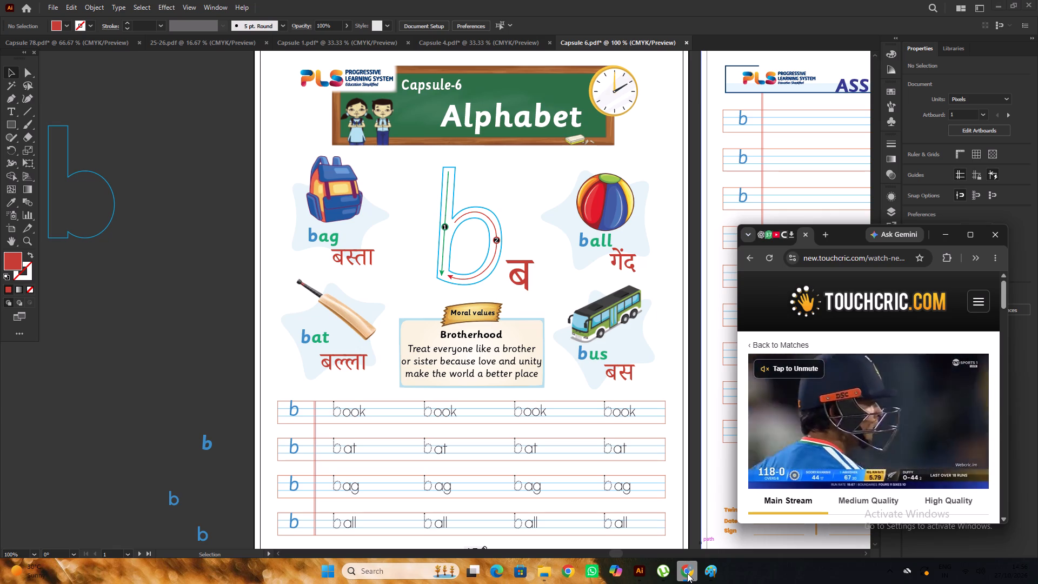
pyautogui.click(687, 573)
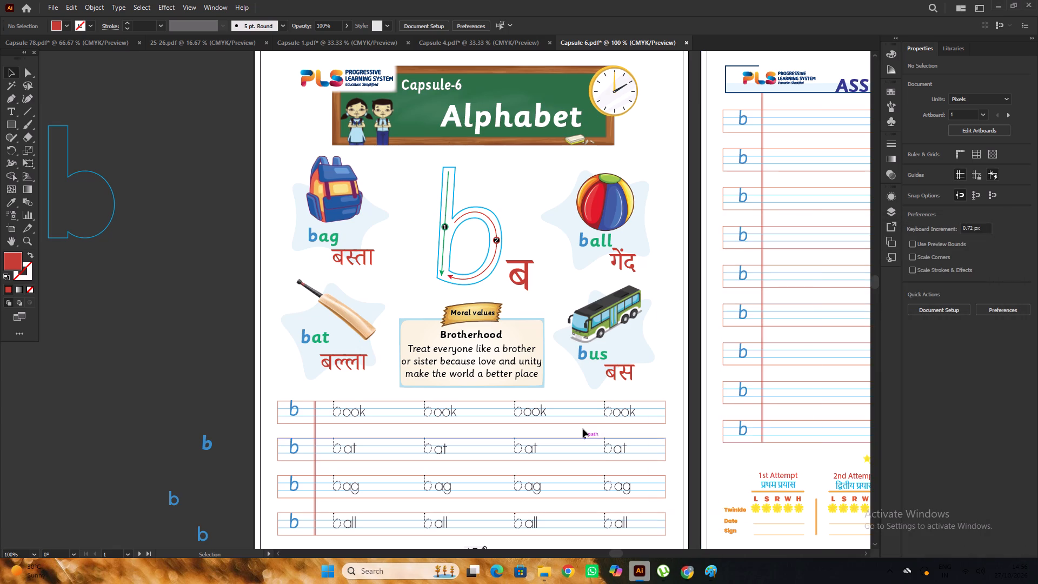
# Set the font of all the black word endings ook, at, ag and all in the four practice rows to Sassoon Primary.
pyautogui.keyDown('alt'); pyautogui.scroll(-4, 423, 273); pyautogui.keyUp('alt')
pyautogui.click(330, 207)
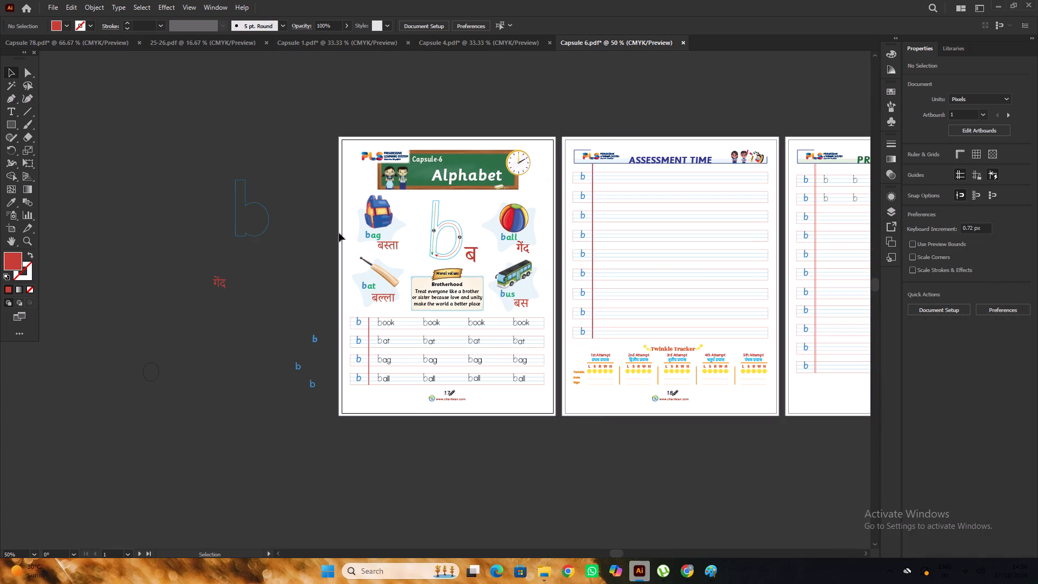
pyautogui.scroll(-6, 357, 240)
pyautogui.keyDown('alt'); pyautogui.scroll(1, 384, 266); pyautogui.keyUp('alt')
pyautogui.click(389, 237)
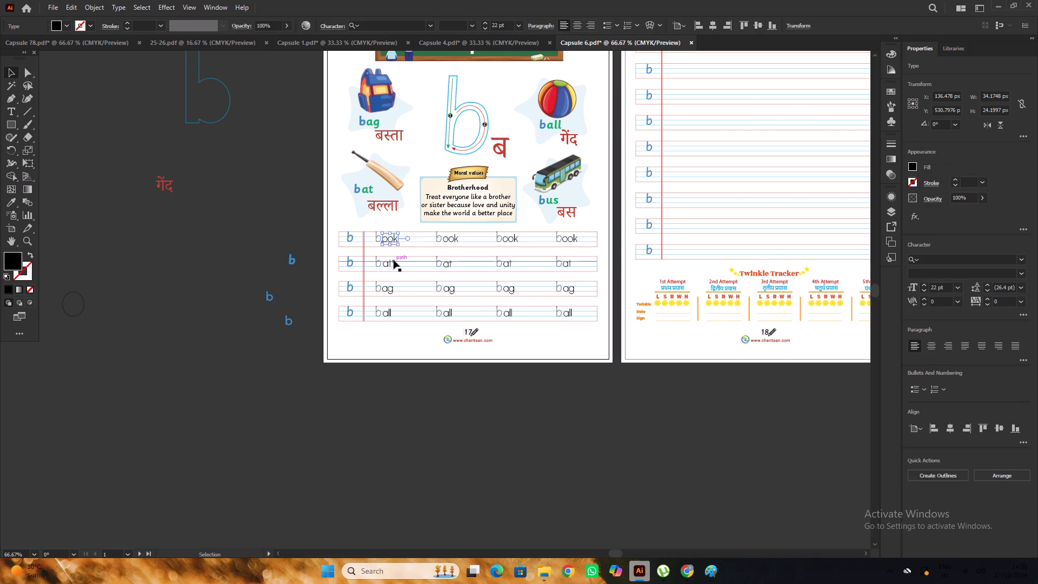
pyautogui.keyDown('alt'); pyautogui.scroll(1, 394, 260); pyautogui.keyUp('alt')
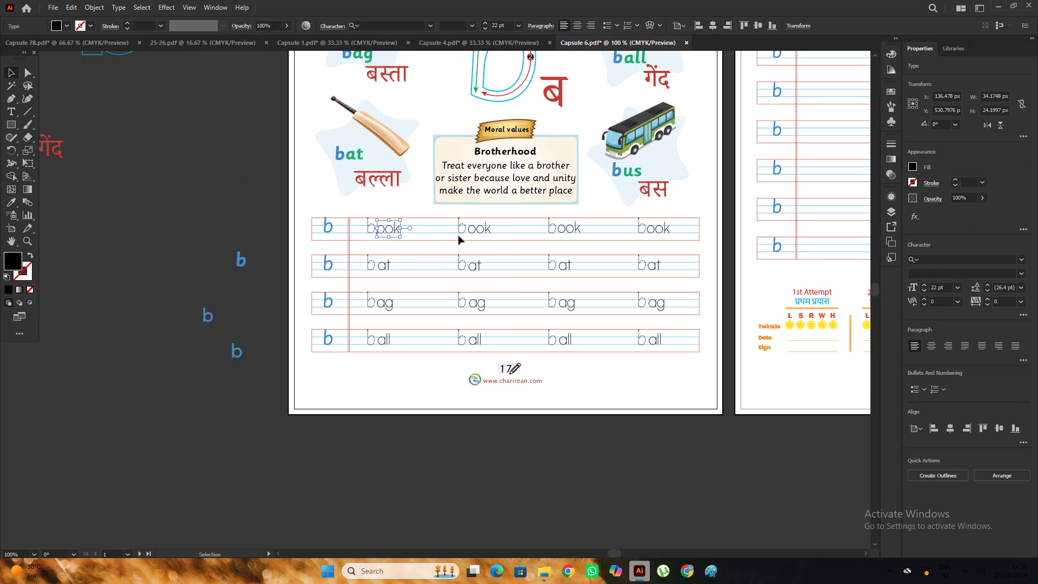
pyautogui.keyDown('shift'); pyautogui.click(473, 231); pyautogui.keyUp('shift')
pyautogui.keyDown('shift'); pyautogui.click(577, 233); pyautogui.keyUp('shift')
pyautogui.keyDown('shift'); pyautogui.click(657, 235); pyautogui.keyUp('shift')
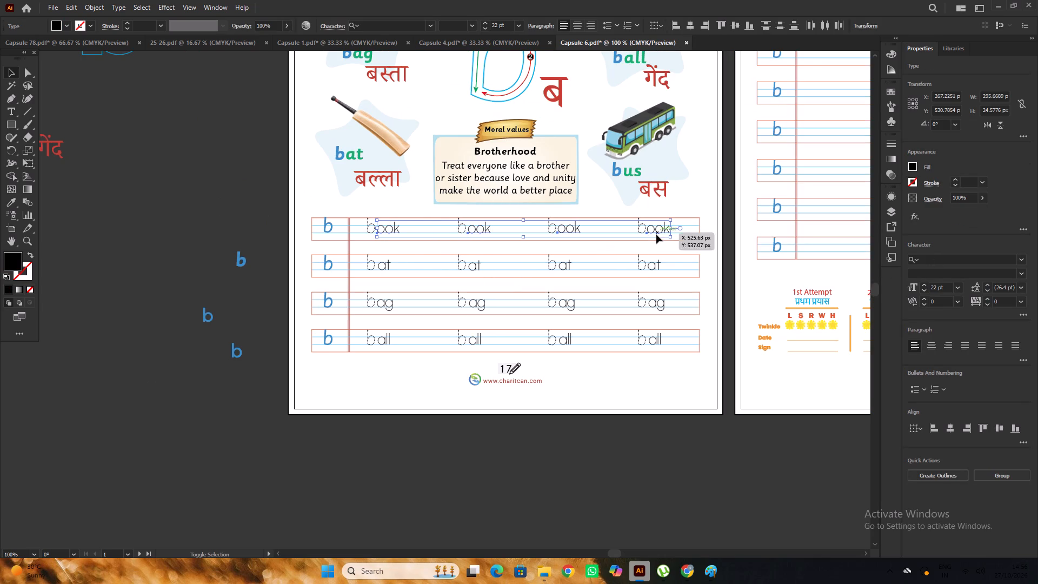
pyautogui.keyDown('shift'); pyautogui.click(382, 267); pyautogui.keyUp('shift')
pyautogui.keyDown('shift'); pyautogui.click(481, 268); pyautogui.keyUp('shift')
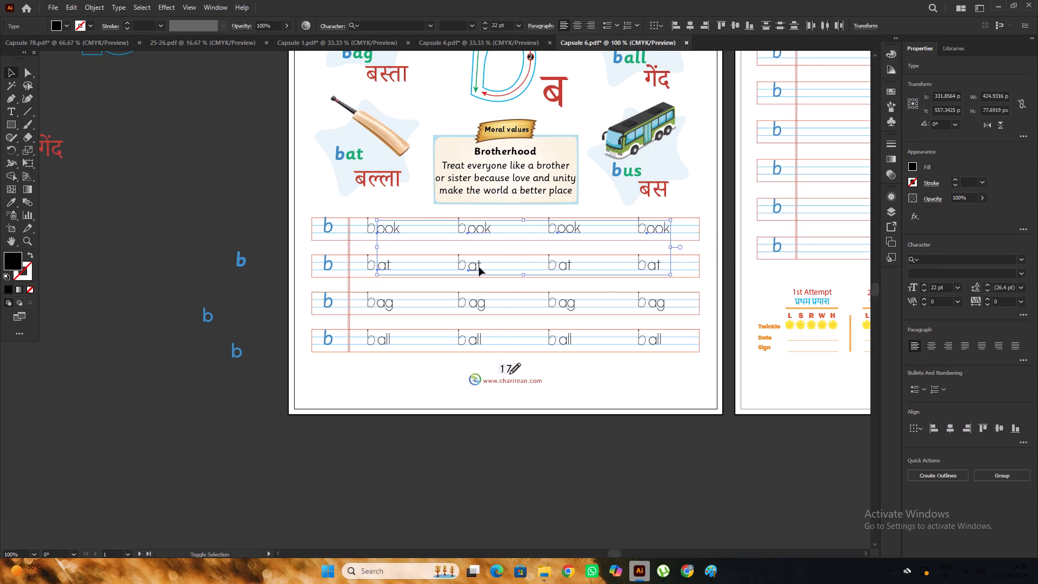
pyautogui.keyDown('shift'); pyautogui.click(561, 269); pyautogui.keyUp('shift')
pyautogui.keyDown('shift'); pyautogui.click(658, 269); pyautogui.keyUp('shift')
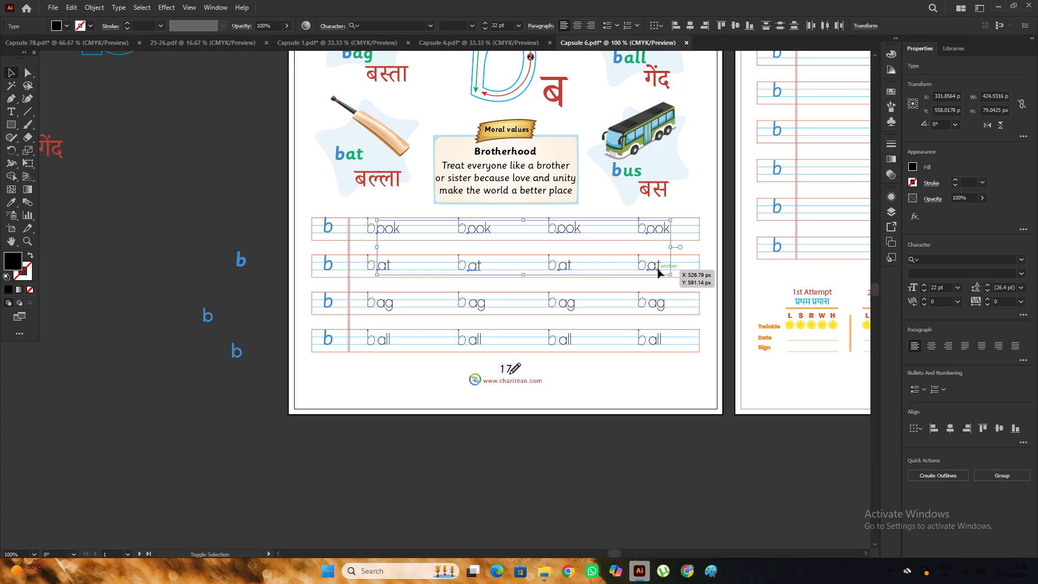
pyautogui.keyDown('shift'); pyautogui.click(660, 306); pyautogui.keyUp('shift')
pyautogui.keyDown('shift'); pyautogui.click(565, 303); pyautogui.keyUp('shift')
pyautogui.keyDown('shift'); pyautogui.click(480, 303); pyautogui.keyUp('shift')
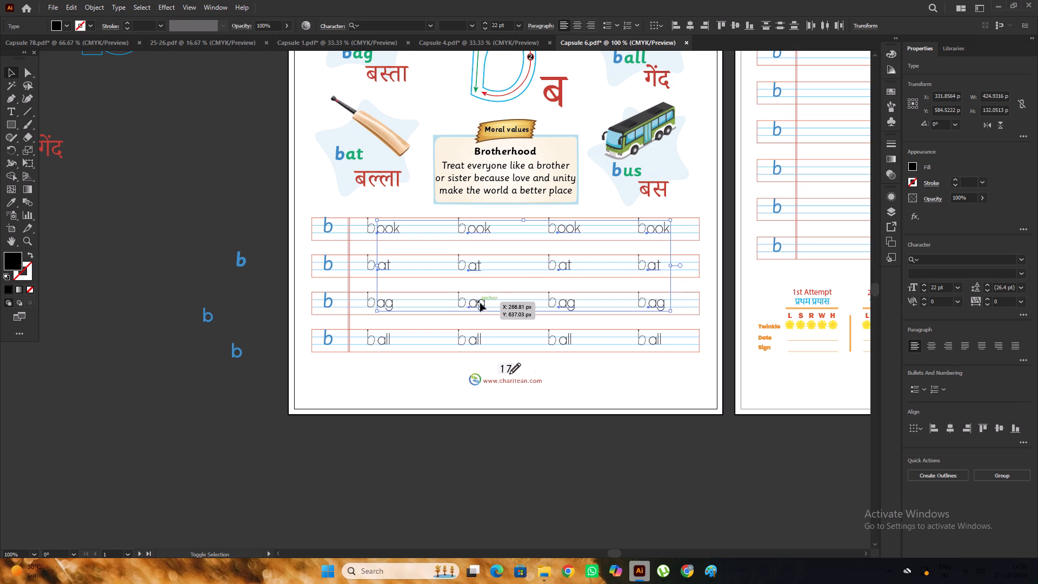
pyautogui.click(689, 576)
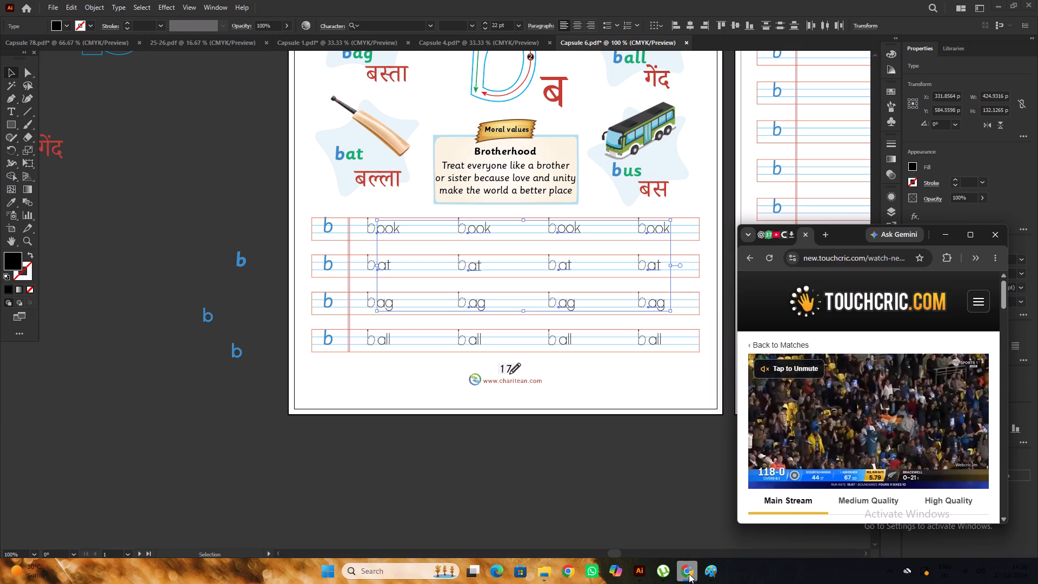
pyautogui.click(689, 574)
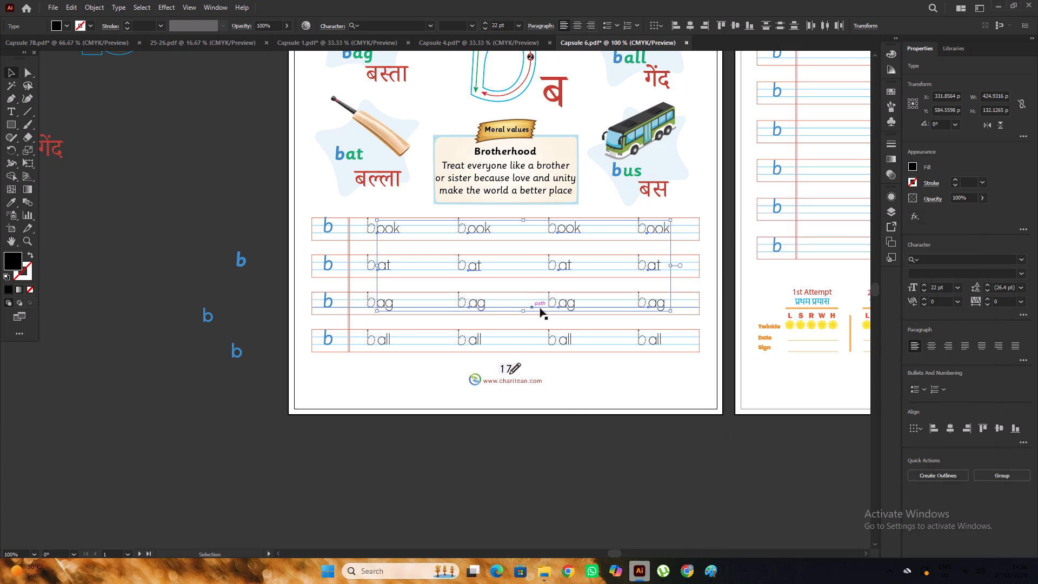
pyautogui.keyDown('shift'); pyautogui.click(385, 308); pyautogui.keyUp('shift')
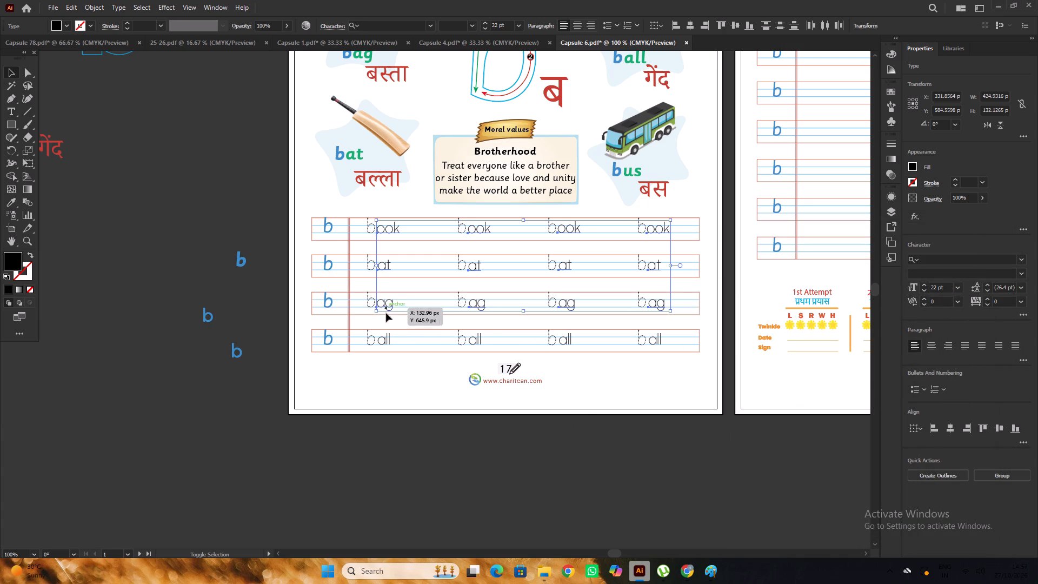
pyautogui.keyDown('shift'); pyautogui.click(385, 341); pyautogui.keyUp('shift')
pyautogui.keyDown('shift'); pyautogui.click(475, 341); pyautogui.keyUp('shift')
pyautogui.keyDown('shift'); pyautogui.click(562, 341); pyautogui.keyUp('shift')
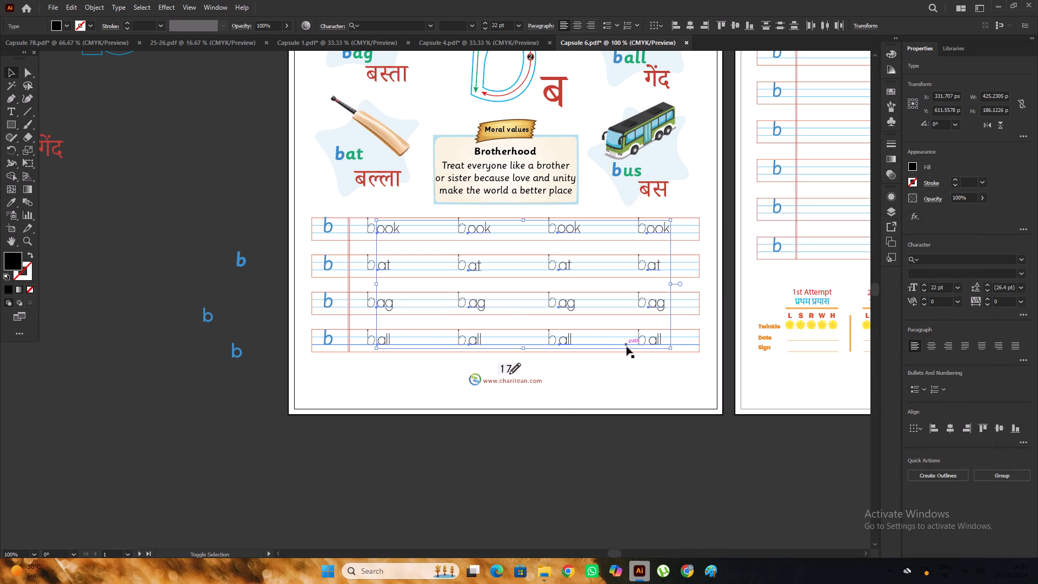
pyautogui.keyDown('shift'); pyautogui.click(655, 342); pyautogui.keyUp('shift')
pyautogui.click(948, 261)
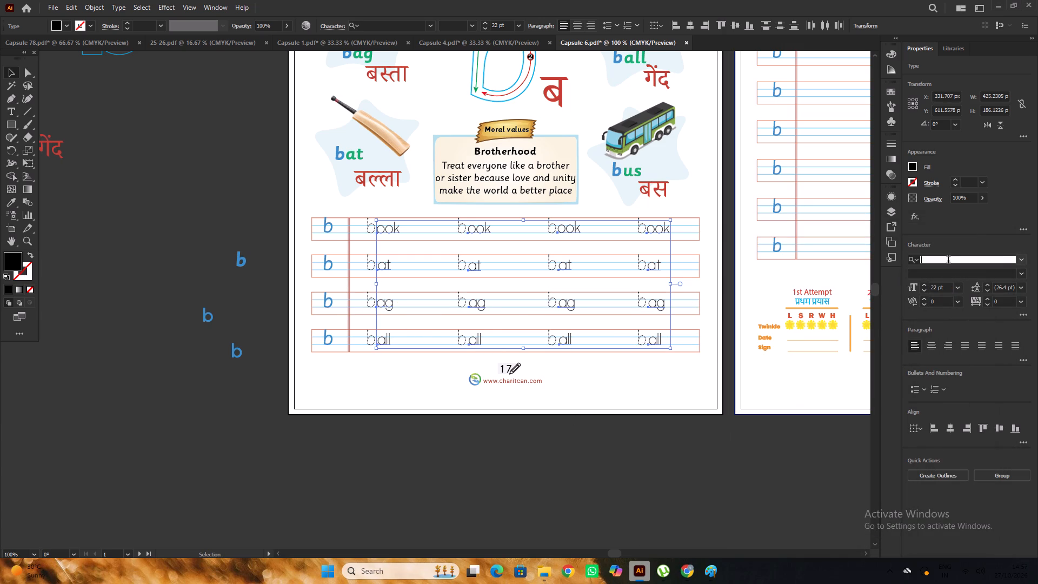
pyautogui.write('sass')
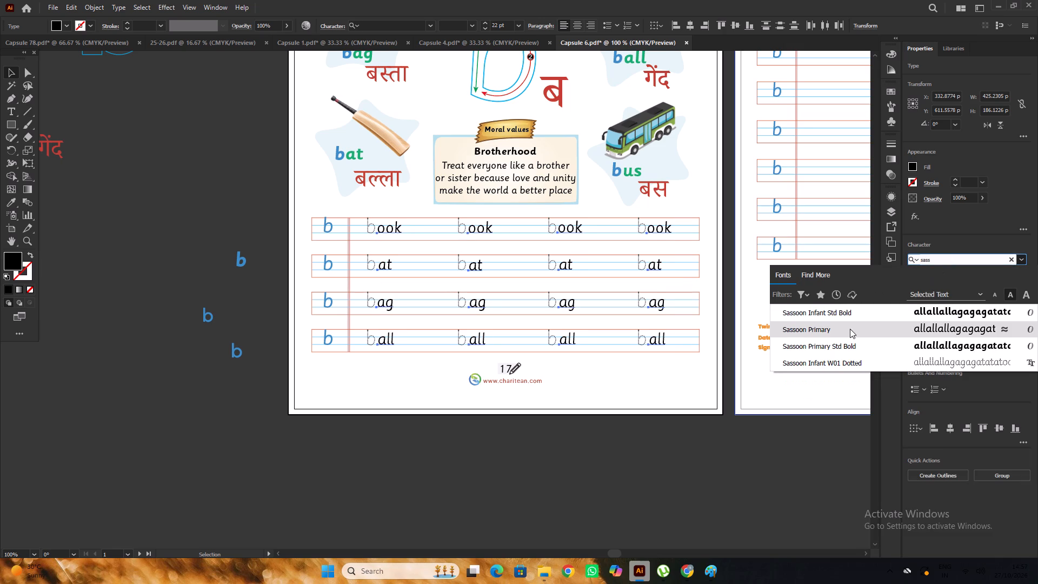
pyautogui.click(849, 331)
pyautogui.click(225, 180)
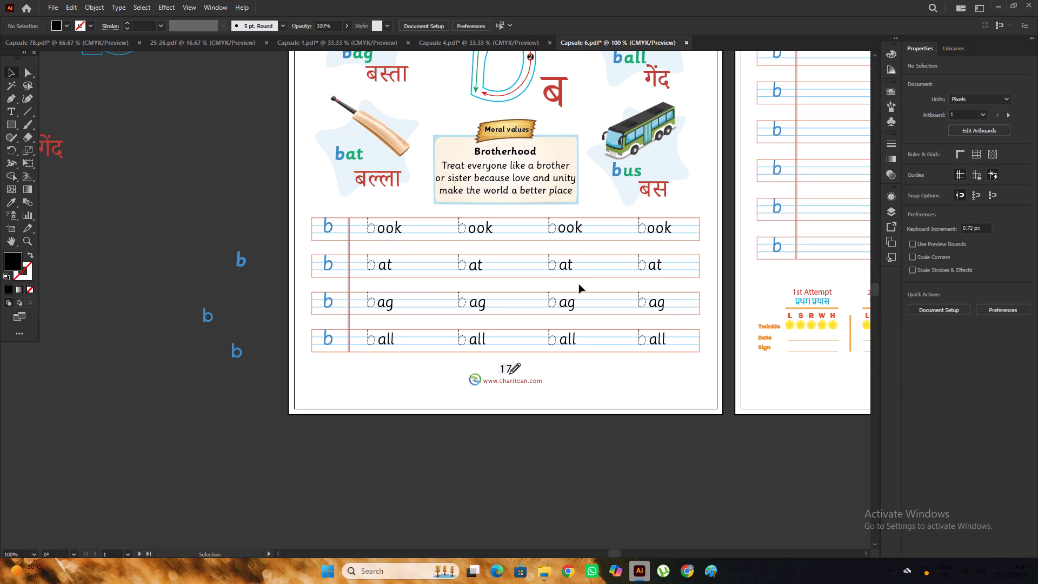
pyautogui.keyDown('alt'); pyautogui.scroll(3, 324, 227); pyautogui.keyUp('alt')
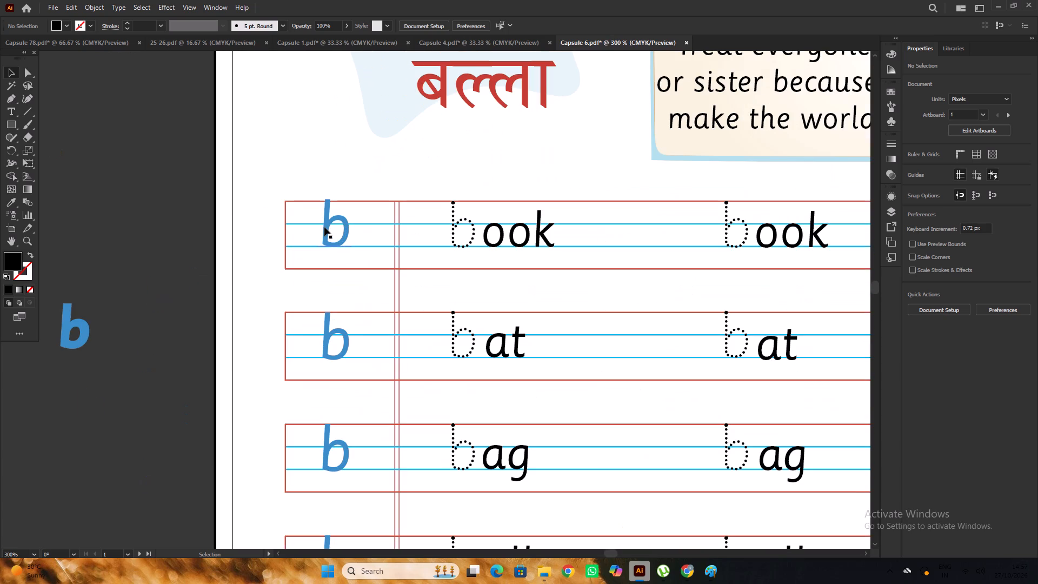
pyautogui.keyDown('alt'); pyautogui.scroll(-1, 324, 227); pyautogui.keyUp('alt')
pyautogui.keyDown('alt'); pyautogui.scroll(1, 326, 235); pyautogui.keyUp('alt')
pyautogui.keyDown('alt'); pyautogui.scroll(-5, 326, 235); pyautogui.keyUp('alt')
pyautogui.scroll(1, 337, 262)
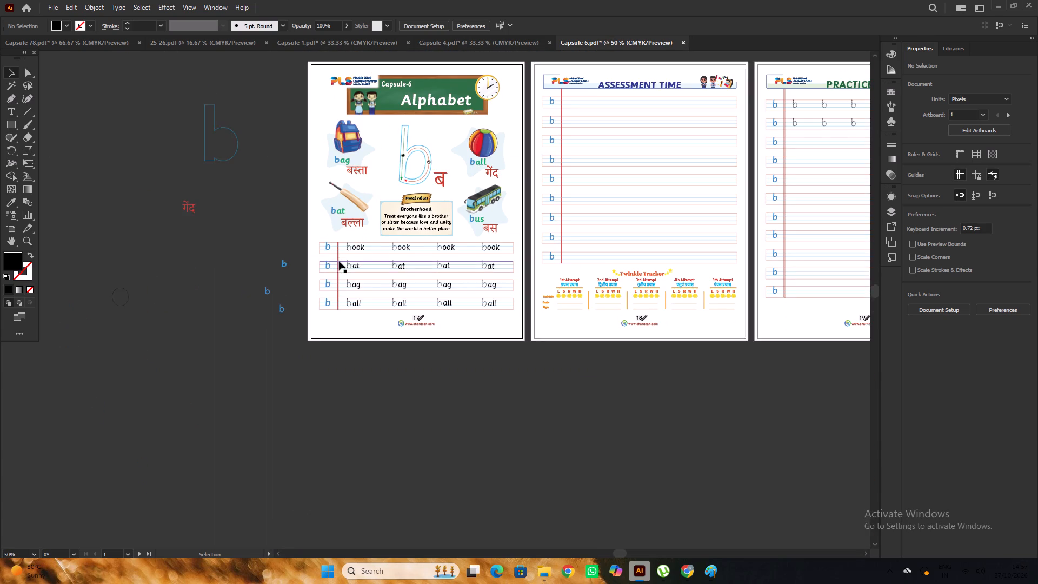
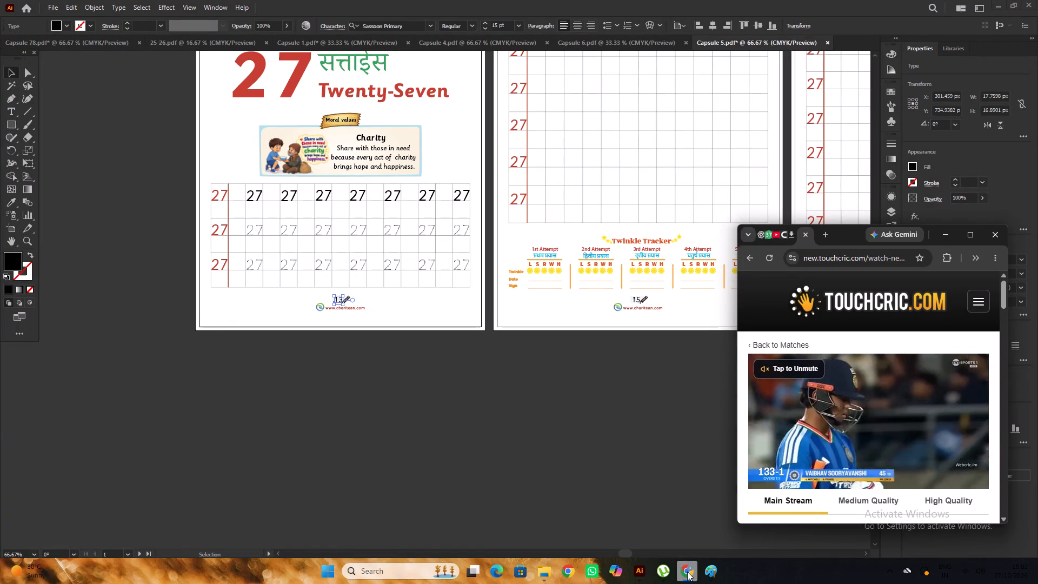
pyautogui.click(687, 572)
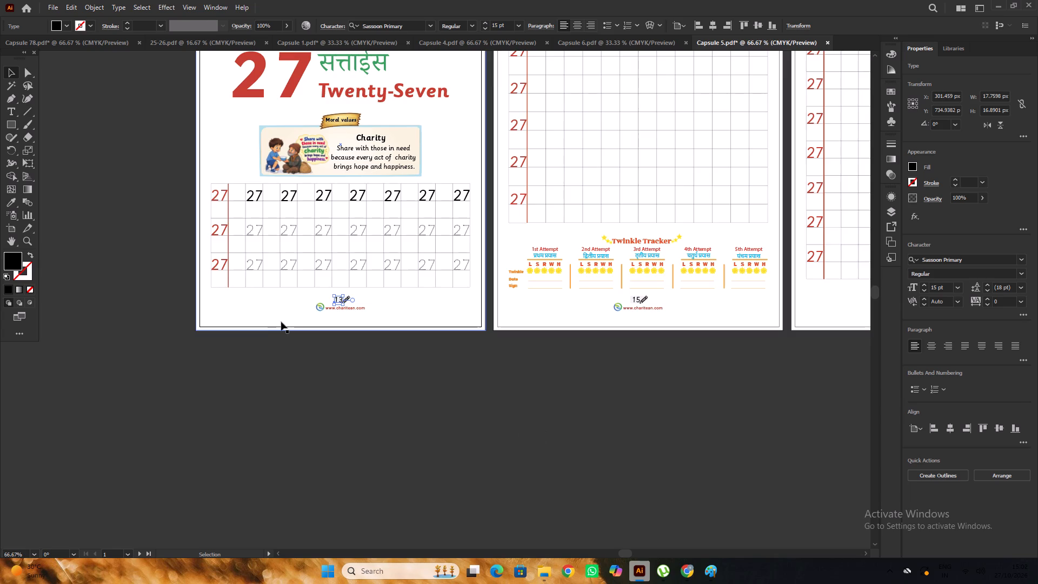
# Shift page number 13 on the Capsule 5 Number page about 1.4 px horizontally away from the pencil icon.
pyautogui.keyDown('alt'); pyautogui.scroll(2, 284, 320); pyautogui.keyUp('alt')
pyautogui.scroll(4, 388, 286)
pyautogui.click(405, 301)
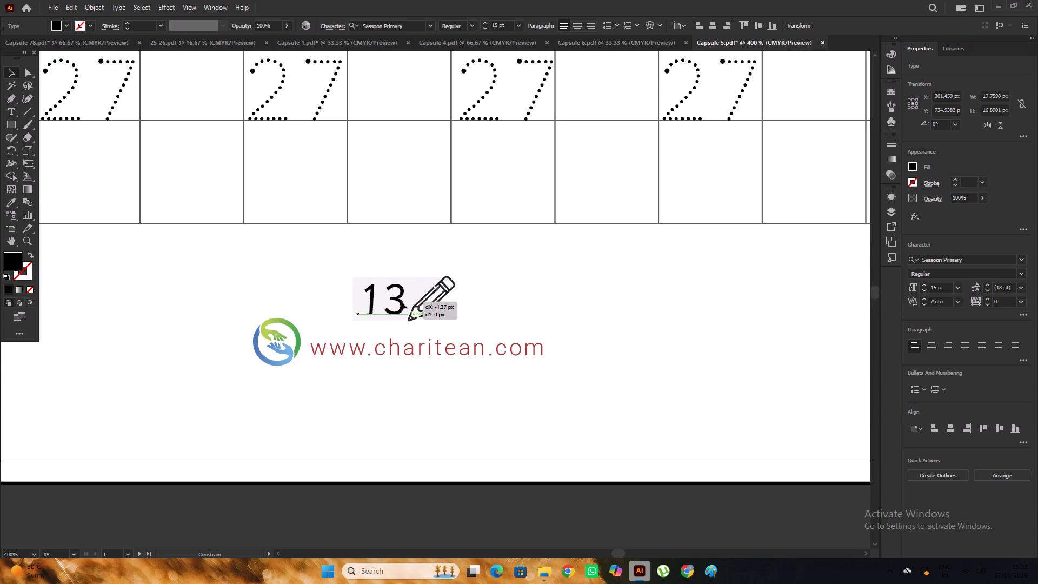
pyautogui.keyDown('alt'); pyautogui.scroll(-5, 343, 278); pyautogui.keyUp('alt')
pyautogui.click(528, 390)
# Change the page number on the Capsule 5 Assessment Time page to 14 and nudge it slightly away from the pencil icon.
pyautogui.keyDown('alt'); pyautogui.scroll(4, 648, 308); pyautogui.keyUp('alt')
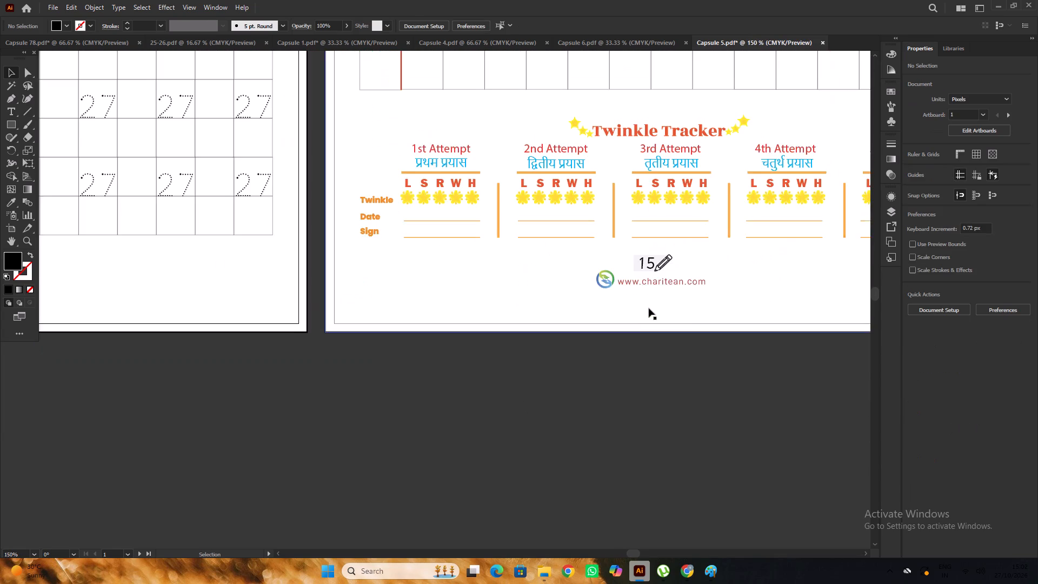
pyautogui.keyDown('alt'); pyautogui.scroll(5, 649, 308); pyautogui.keyUp('alt')
pyautogui.press('t')
pyautogui.moveTo(655, 321); pyautogui.dragTo(650, 330)
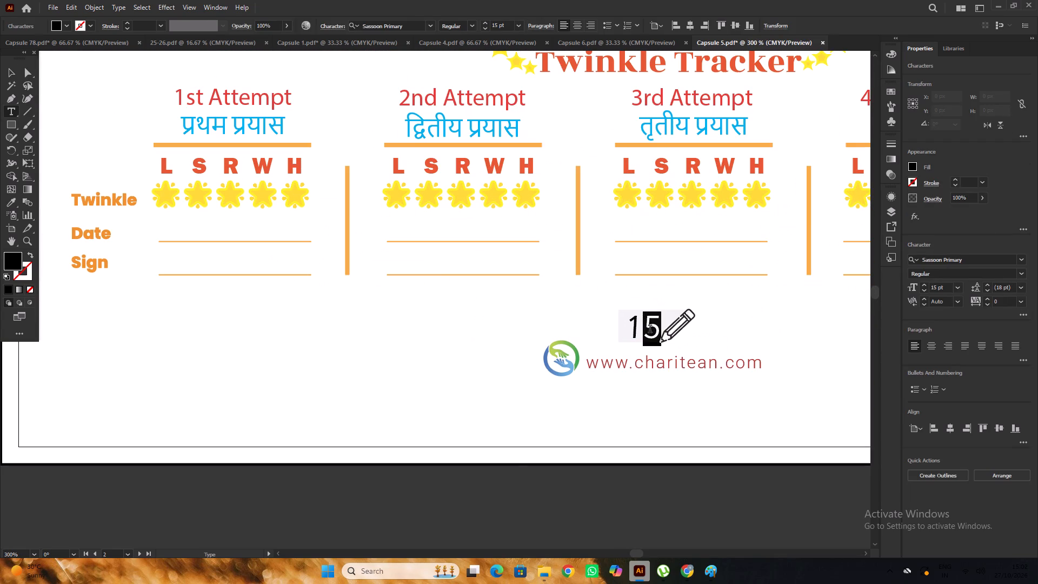
pyautogui.press('4')
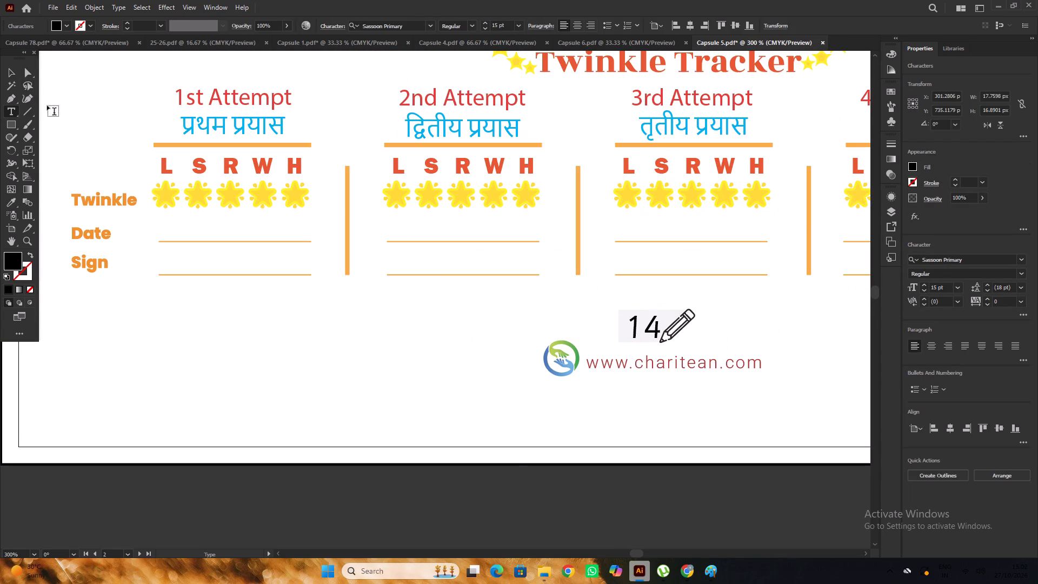
pyautogui.click(8, 71)
pyautogui.keyDown('alt'); pyautogui.scroll(3, 663, 331); pyautogui.keyUp('alt')
pyautogui.moveTo(643, 334); pyautogui.dragTo(640, 334)
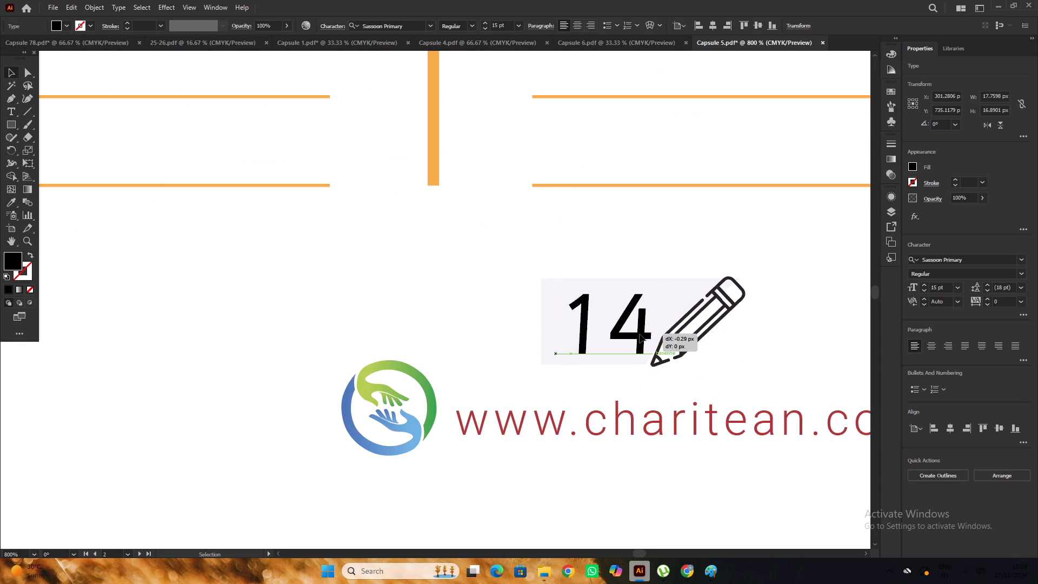
pyautogui.moveTo(640, 334); pyautogui.dragTo(636, 334)
pyautogui.keyDown('alt'); pyautogui.scroll(-8, 427, 284); pyautogui.keyUp('alt')
pyautogui.click(564, 377)
# Change the page number on the Capsule 5 Practice Time page to 15 and nudge it about 0.65 px away from the pencil.
pyautogui.press('space')
pyautogui.moveTo(693, 357); pyautogui.dragTo(597, 375)
pyautogui.keyDown('alt'); pyautogui.scroll(2, 578, 303); pyautogui.keyUp('alt')
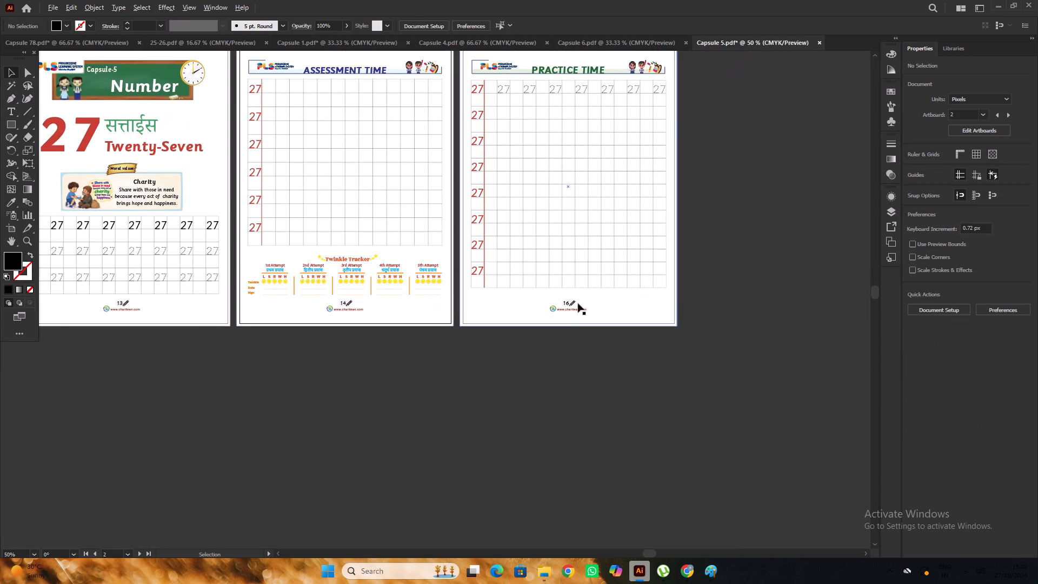
pyautogui.keyDown('alt'); pyautogui.scroll(6, 578, 303); pyautogui.keyUp('alt')
pyautogui.press('t')
pyautogui.moveTo(616, 317); pyautogui.dragTo(603, 331)
pyautogui.press('5')
pyautogui.keyDown('alt'); pyautogui.scroll(-3, 605, 331); pyautogui.keyUp('alt')
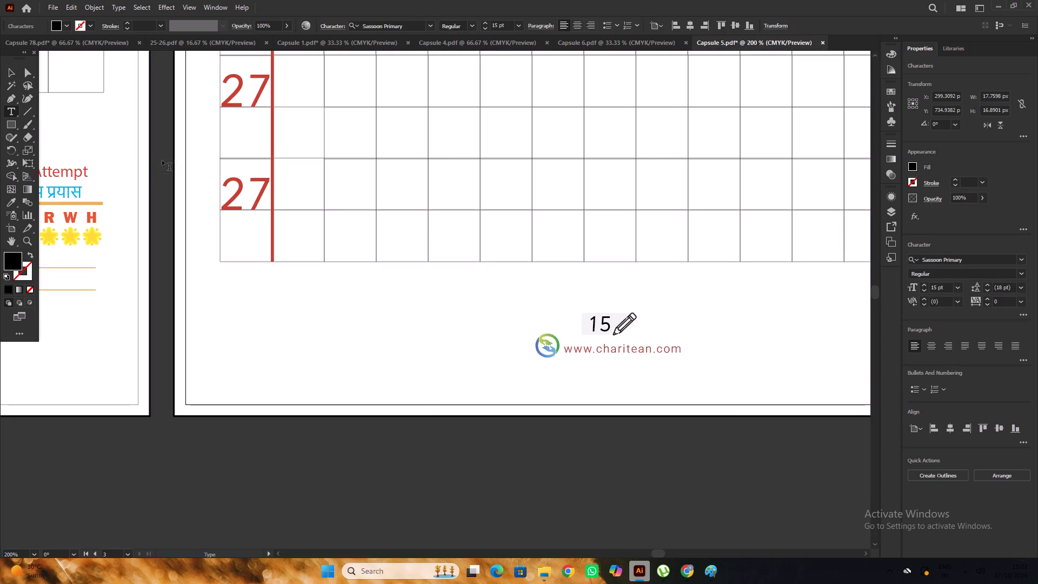
pyautogui.click(6, 73)
pyautogui.keyDown('alt'); pyautogui.scroll(3, 602, 326); pyautogui.keyUp('alt')
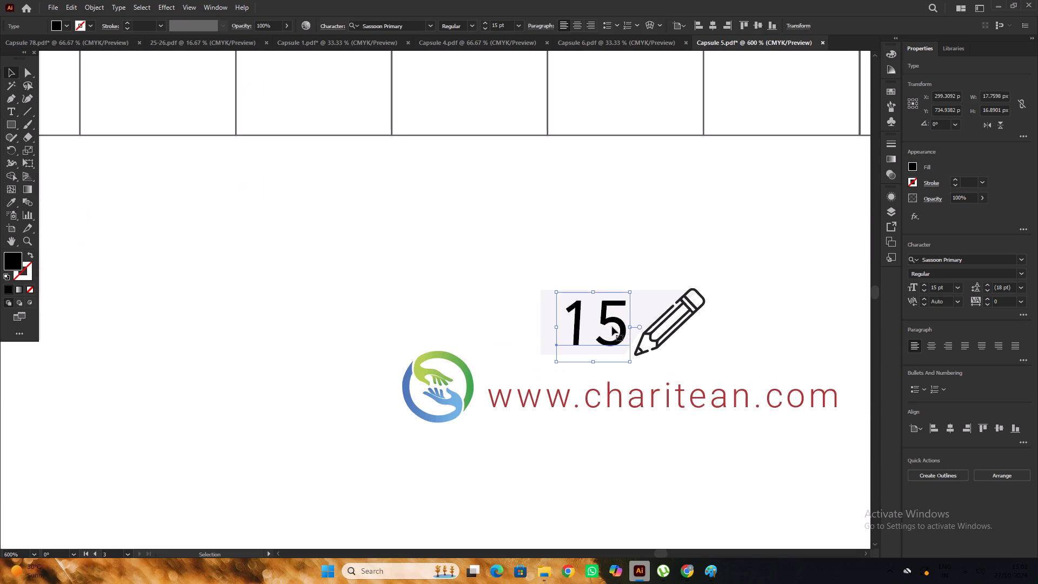
pyautogui.click(617, 324)
pyautogui.keyDown('alt'); pyautogui.scroll(-4, 610, 320); pyautogui.keyUp('alt')
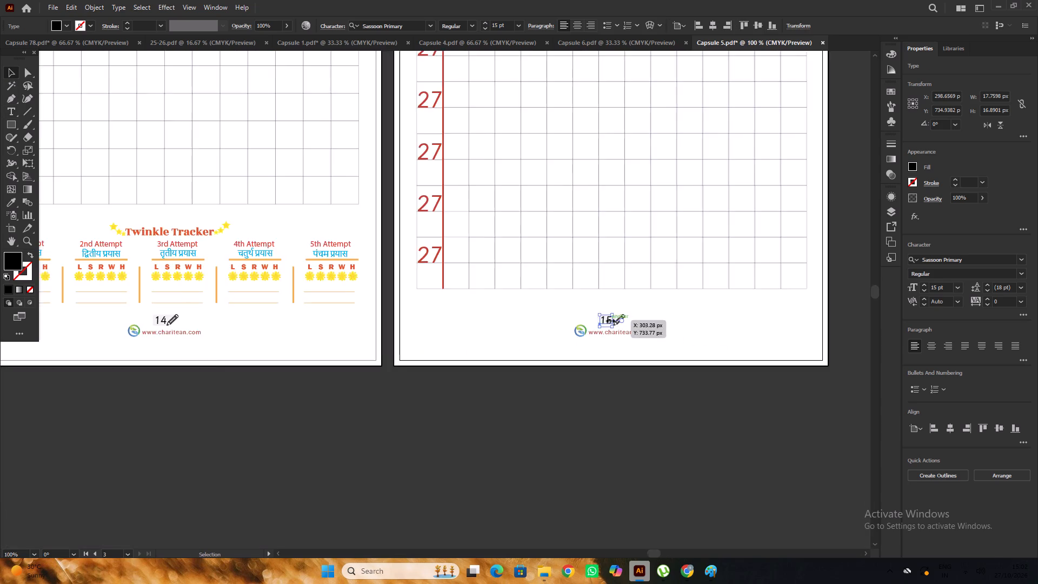
pyautogui.keyDown('alt'); pyautogui.scroll(-3, 609, 320); pyautogui.keyUp('alt')
pyautogui.tripleClick(605, 375)
# Look over the three renumbered Capsule 5 pages and save the file.
pyautogui.keyDown('alt'); pyautogui.scroll(-2, 606, 366); pyautogui.keyUp('alt')
pyautogui.press('space')
pyautogui.moveTo(550, 368); pyautogui.dragTo(597, 376)
pyautogui.keyDown('alt'); pyautogui.scroll(1, 604, 369); pyautogui.keyUp('alt')
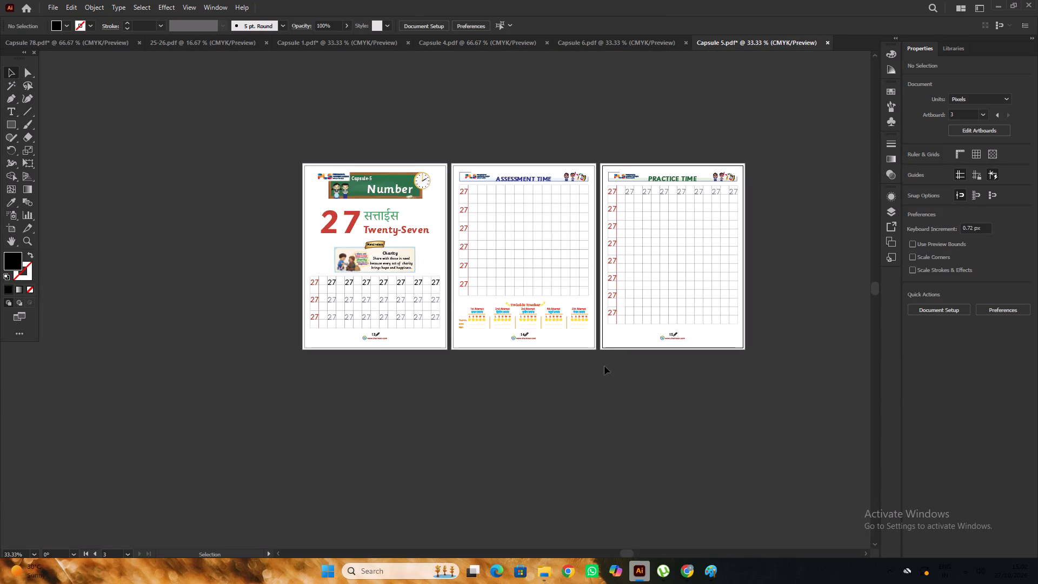
pyautogui.keyDown('alt'); pyautogui.scroll(-1, 604, 366); pyautogui.keyUp('alt')
pyautogui.press('space')
pyautogui.moveTo(605, 378); pyautogui.dragTo(531, 379)
pyautogui.keyDown('alt'); pyautogui.scroll(1, 384, 250); pyautogui.keyUp('alt')
pyautogui.keyDown('alt'); pyautogui.scroll(-1, 397, 251); pyautogui.keyUp('alt')
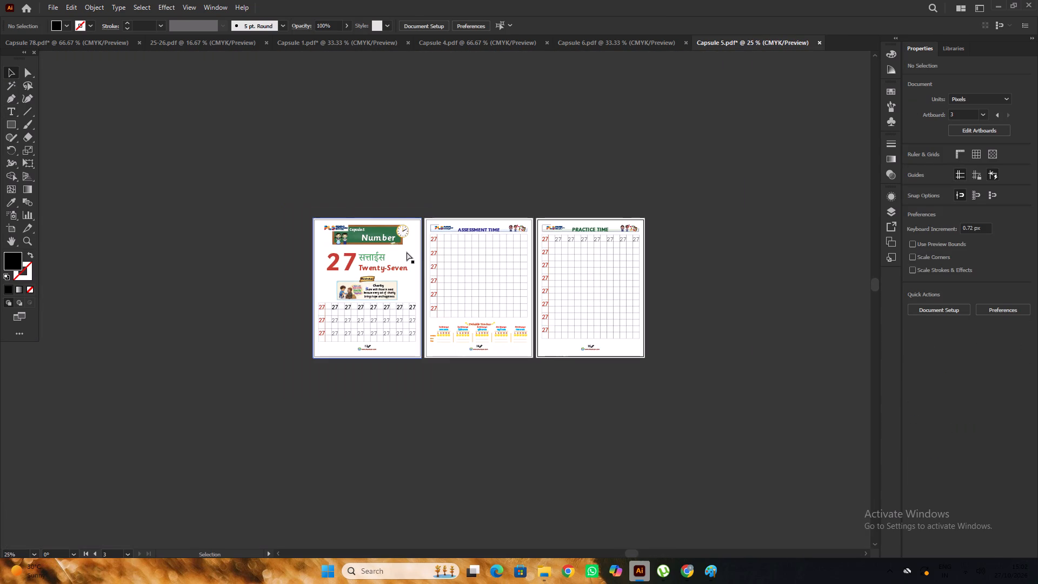
pyautogui.hotkey('ctrl', 's')
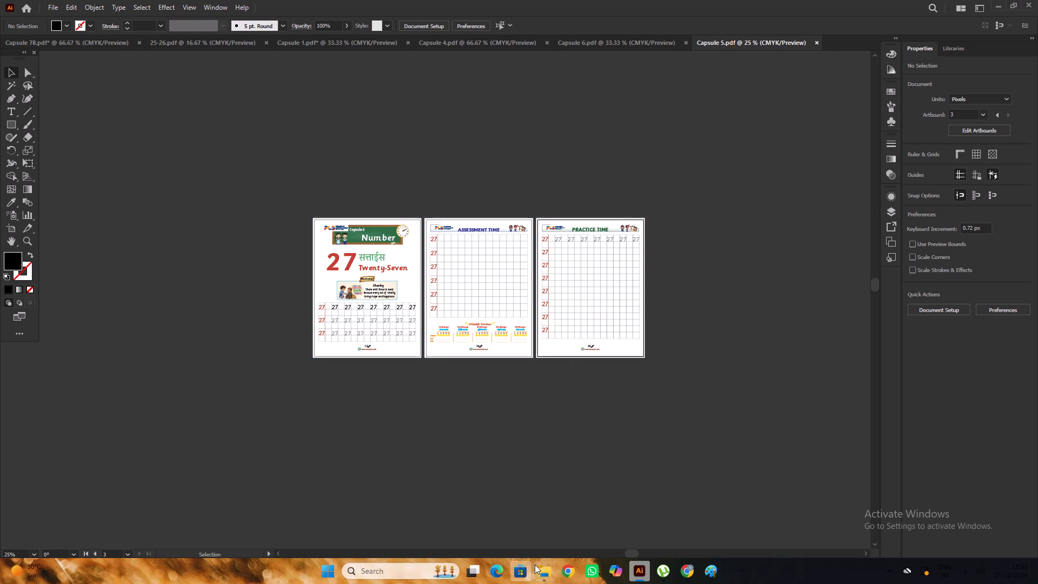
# Switch to File Explorer and check the Capsule 5 file's modified time in the PRINT FINAL folder.
pyautogui.click(450, 504)
pyautogui.scroll(6, 501, 375)
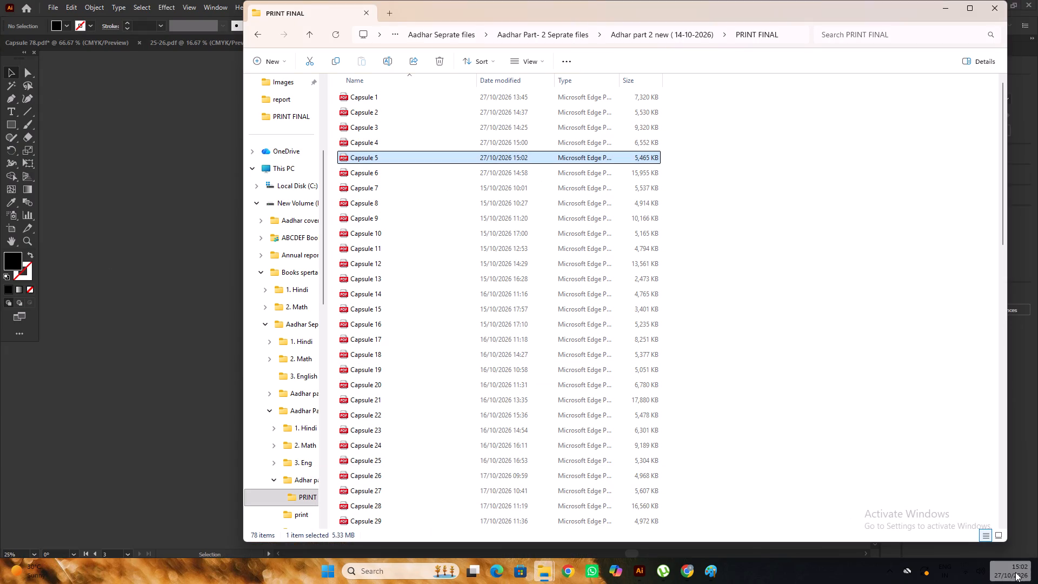
pyautogui.click(937, 7)
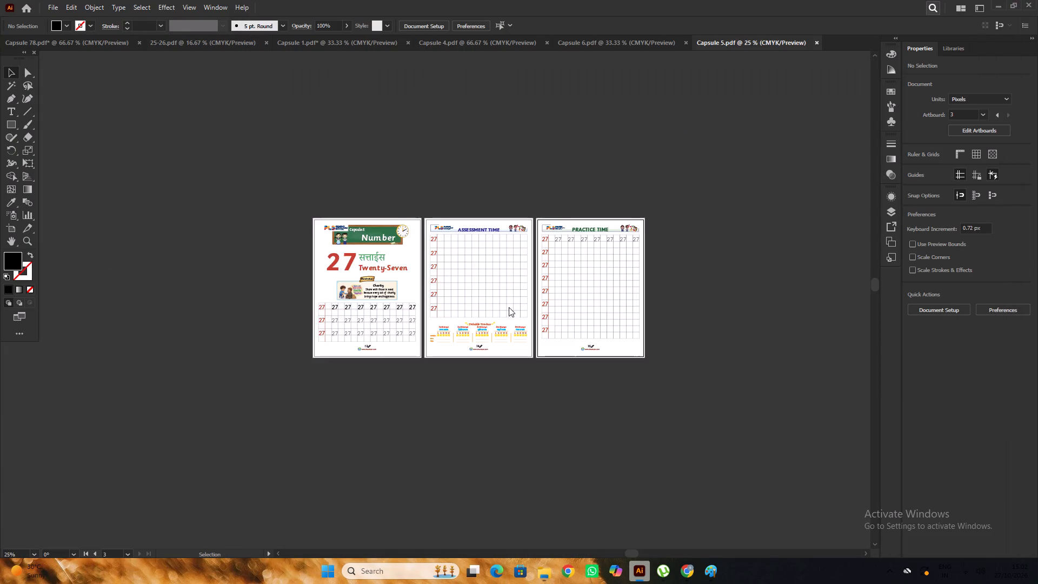
# Switch to the Capsule 6 document and change the page number on its Alphabet page to 16.
pyautogui.scroll(3, 509, 307)
pyautogui.click(606, 43)
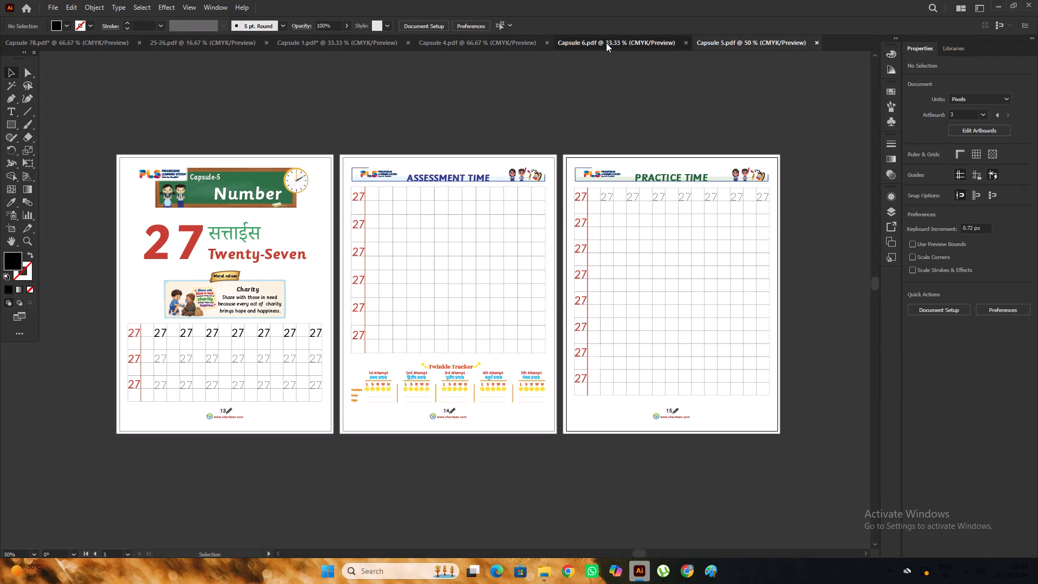
pyautogui.scroll(-5, 506, 303)
pyautogui.keyDown('alt'); pyautogui.scroll(4, 367, 330); pyautogui.keyUp('alt')
pyautogui.keyDown('alt'); pyautogui.scroll(-2, 444, 295); pyautogui.keyUp('alt')
pyautogui.keyDown('alt'); pyautogui.scroll(2, 335, 285); pyautogui.keyUp('alt')
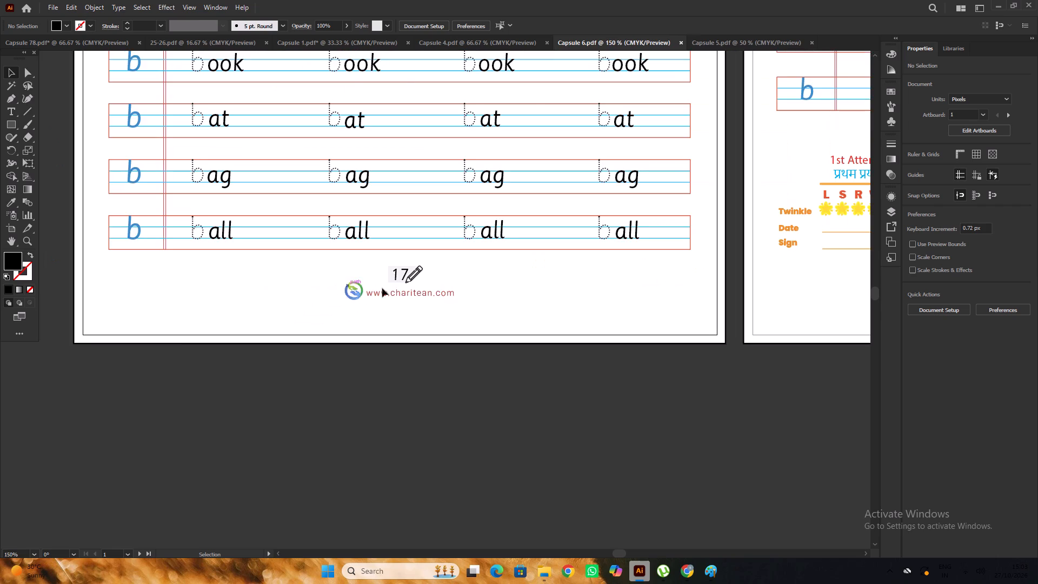
pyautogui.keyDown('alt'); pyautogui.scroll(-3, 398, 289); pyautogui.keyUp('alt')
pyautogui.keyDown('alt'); pyautogui.scroll(5, 398, 289); pyautogui.keyUp('alt')
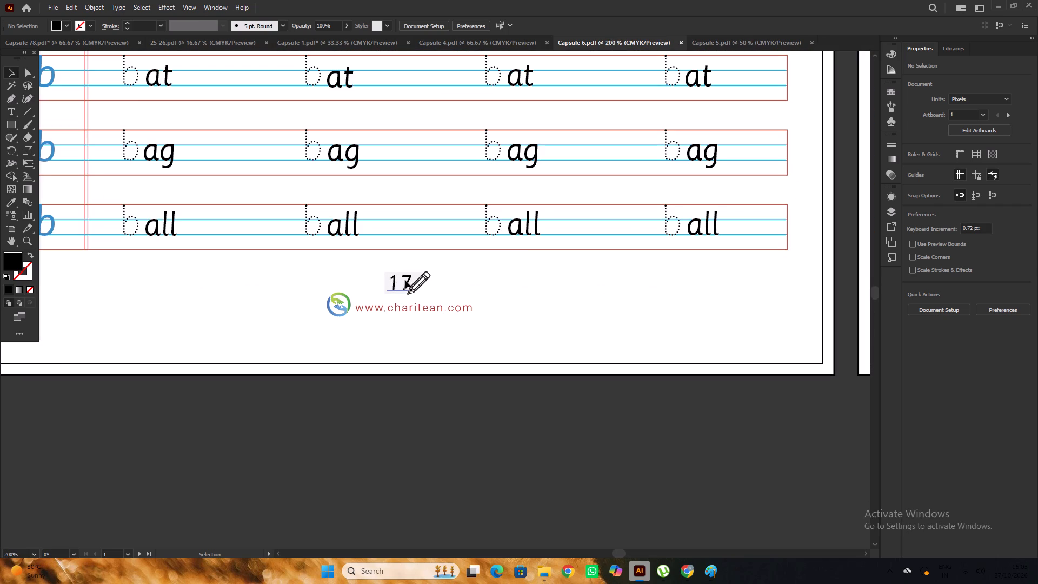
pyautogui.press('t')
pyautogui.click(409, 273)
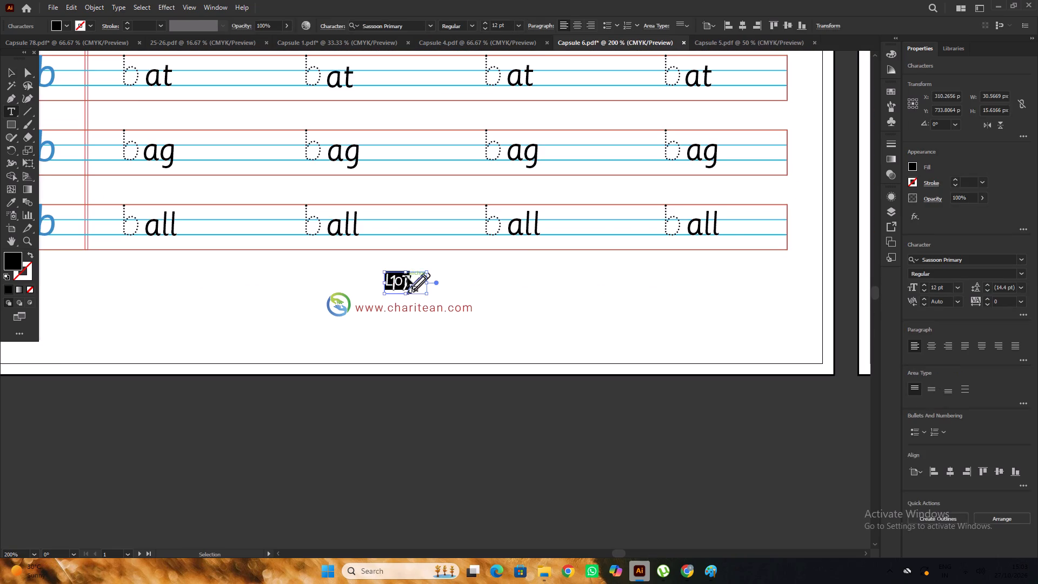
pyautogui.hotkey('ctrl', 'z')
pyautogui.moveTo(410, 277); pyautogui.dragTo(404, 280)
pyautogui.press('6')
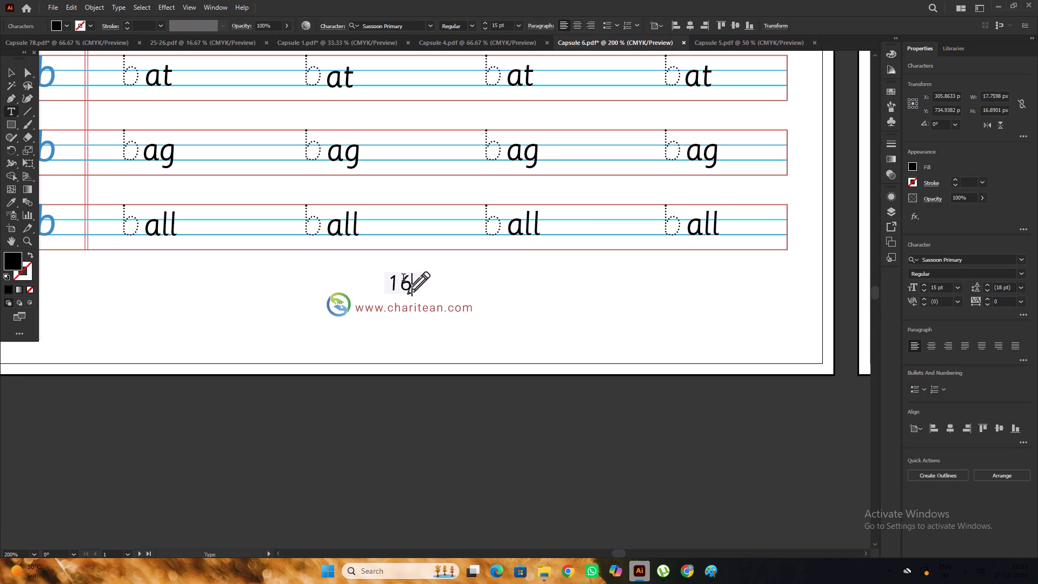
pyautogui.click(12, 74)
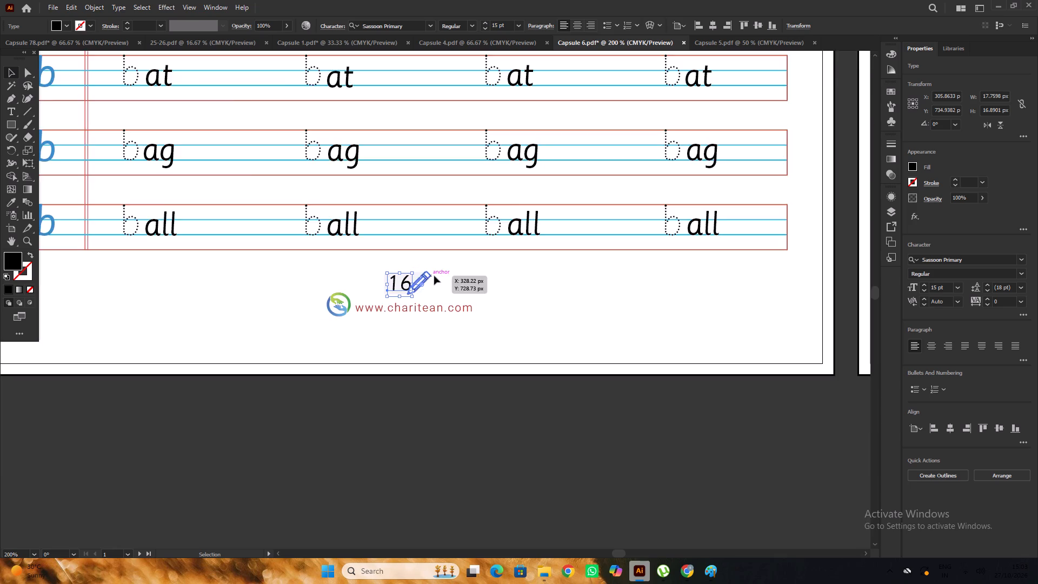
# Shift page number 16 on the Alphabet page about 2 px horizontally away from the pencil icon.
pyautogui.keyDown('alt'); pyautogui.scroll(2, 434, 276); pyautogui.keyUp('alt')
pyautogui.keyDown('alt'); pyautogui.scroll(1, 382, 290); pyautogui.keyUp('alt')
pyautogui.click(381, 290)
pyautogui.moveTo(384, 289); pyautogui.dragTo(376, 288)
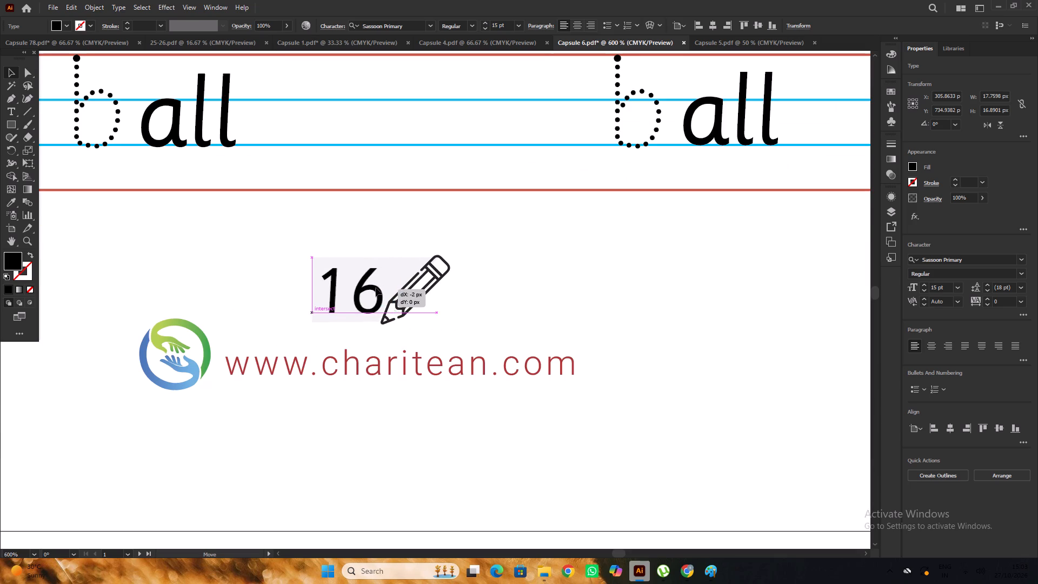
pyautogui.moveTo(376, 288); pyautogui.dragTo(375, 288)
pyautogui.keyDown('alt'); pyautogui.scroll(-3, 334, 277); pyautogui.keyUp('alt')
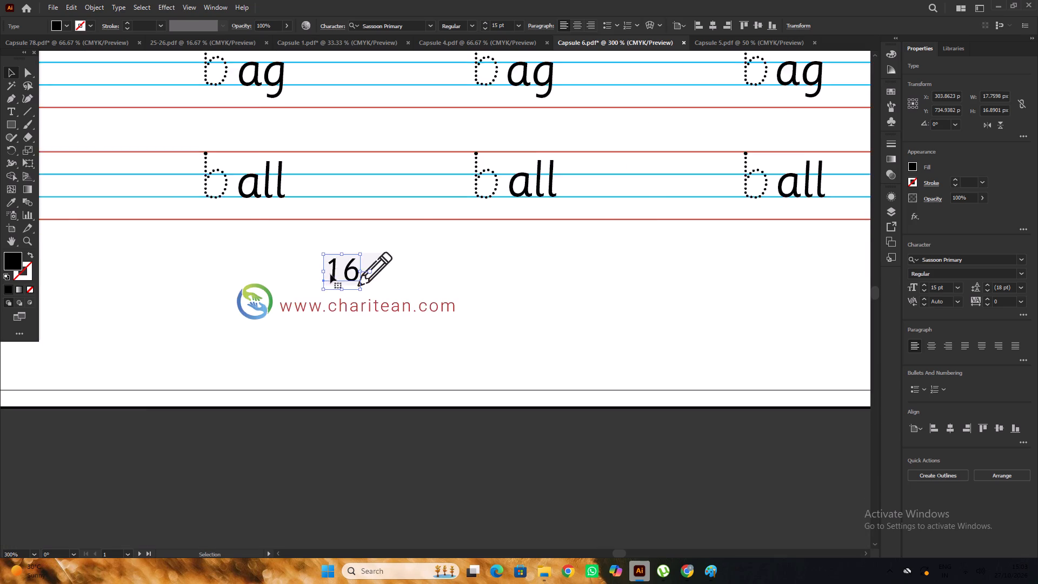
pyautogui.keyDown('alt'); pyautogui.scroll(-3, 330, 274); pyautogui.keyUp('alt')
pyautogui.click(504, 371)
# Change the page number on the Capsule 6 Assessment Time page to 17.
pyautogui.press('space')
pyautogui.press('space')
pyautogui.press('space')
pyautogui.press('space')
pyautogui.moveTo(683, 380); pyautogui.dragTo(515, 382)
pyautogui.moveTo(603, 377); pyautogui.dragTo(565, 383)
pyautogui.keyDown('alt'); pyautogui.scroll(3, 598, 284); pyautogui.keyUp('alt')
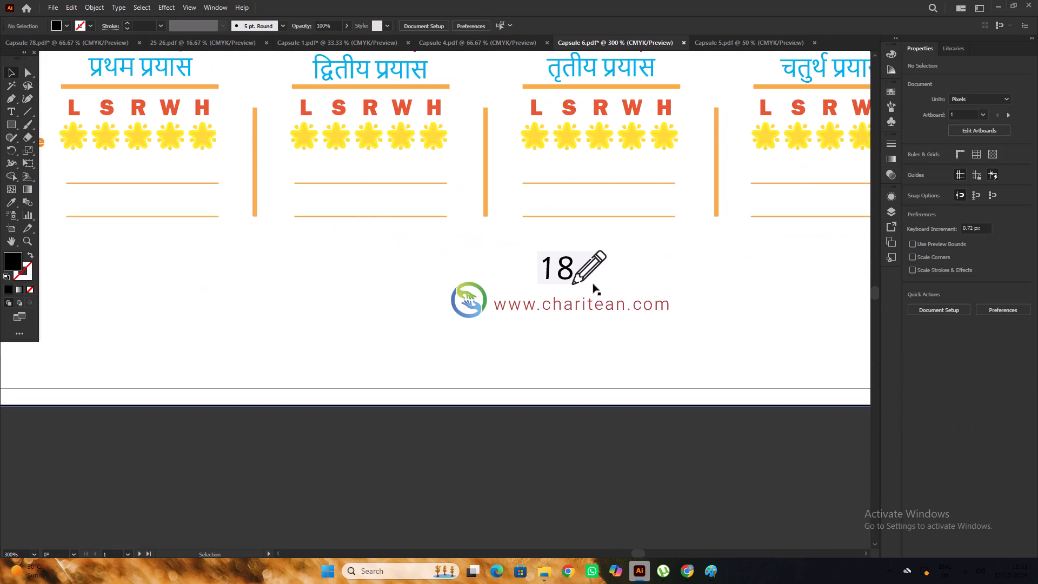
pyautogui.keyDown('alt'); pyautogui.scroll(1, 573, 269); pyautogui.keyUp('alt')
pyautogui.press('t')
pyautogui.moveTo(569, 266); pyautogui.dragTo(554, 282)
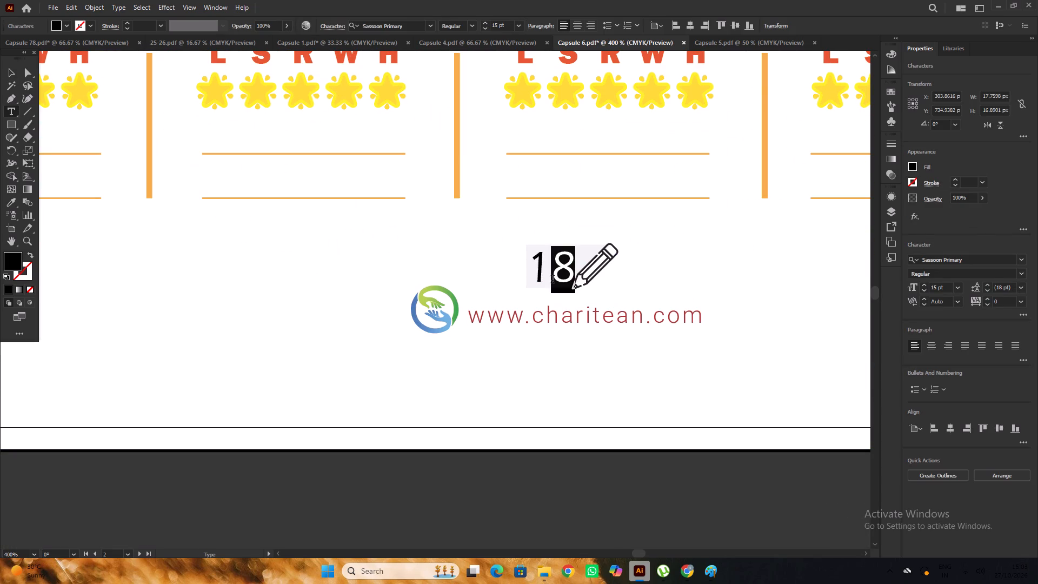
pyautogui.press('7')
pyautogui.click(15, 71)
pyautogui.keyDown('alt'); pyautogui.scroll(-2, 507, 335); pyautogui.keyUp('alt')
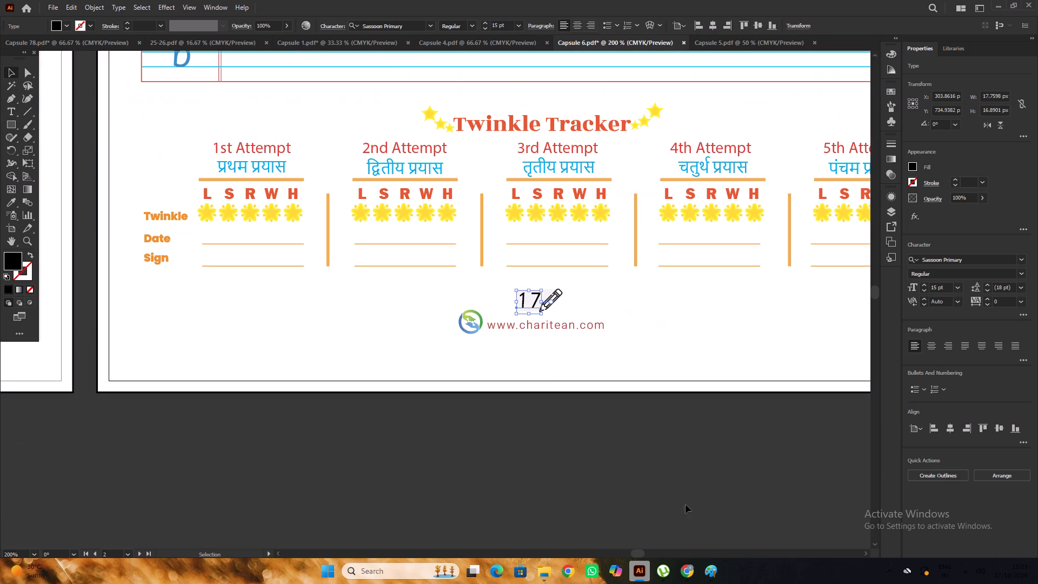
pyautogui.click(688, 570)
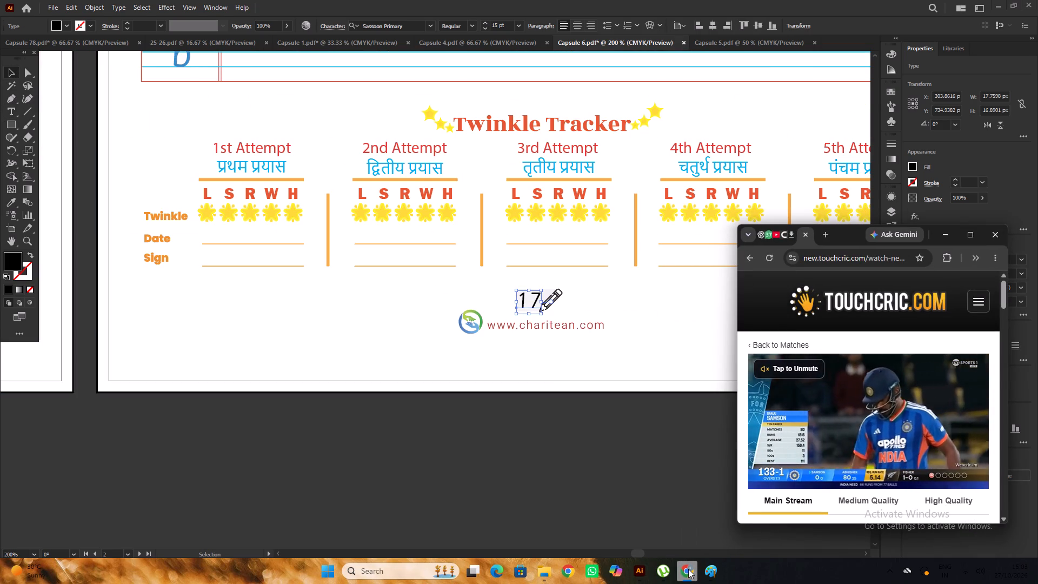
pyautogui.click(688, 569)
# Change the page number on the Capsule 6 Practice Time page to 18.
pyautogui.keyDown('alt'); pyautogui.scroll(-4, 370, 378); pyautogui.keyUp('alt')
pyautogui.click(588, 416)
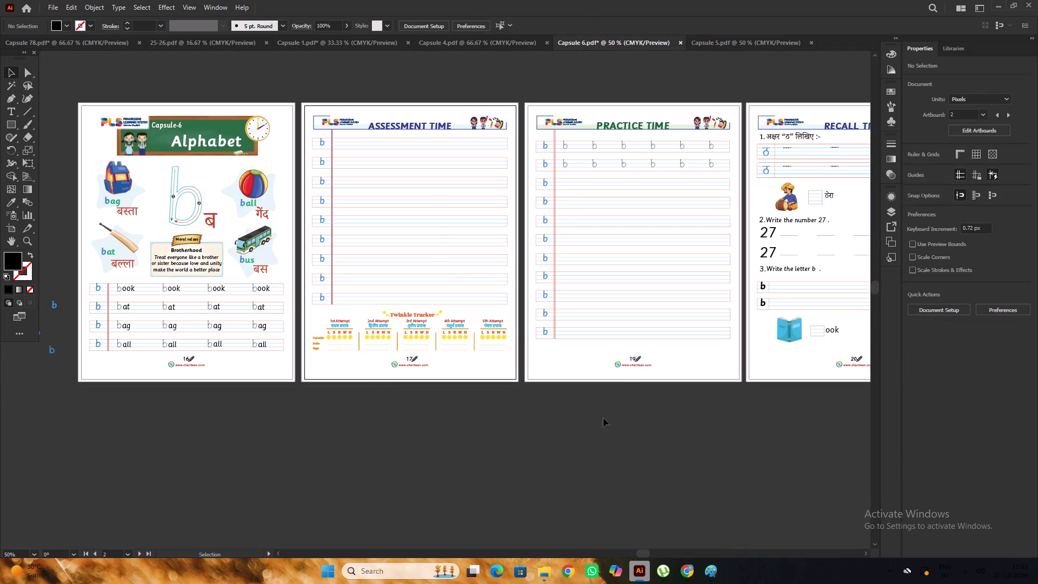
pyautogui.keyDown('alt'); pyautogui.scroll(4, 629, 366); pyautogui.keyUp('alt')
pyautogui.press('t')
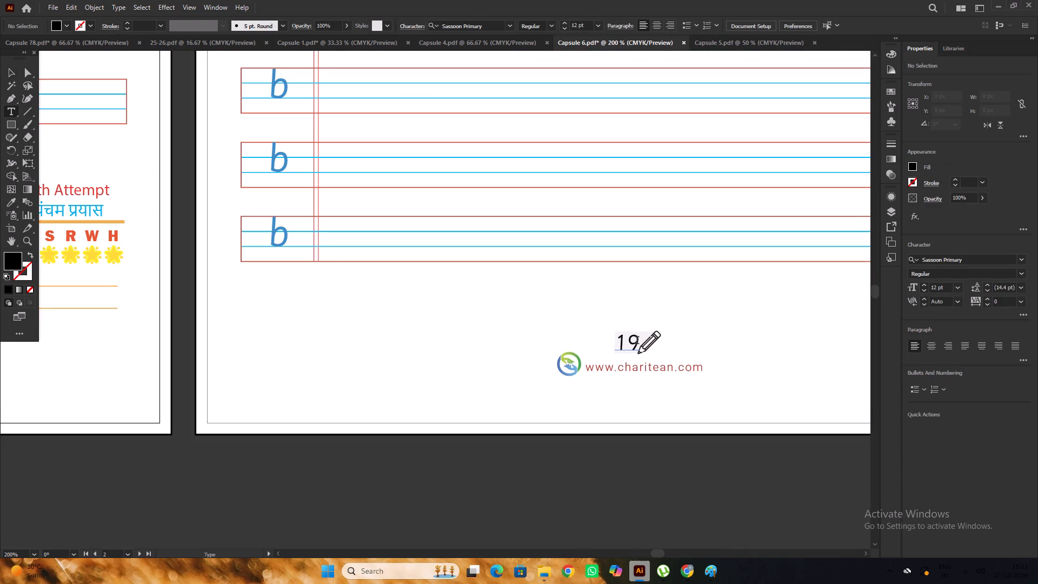
pyautogui.moveTo(637, 341); pyautogui.dragTo(631, 348)
pyautogui.press('8')
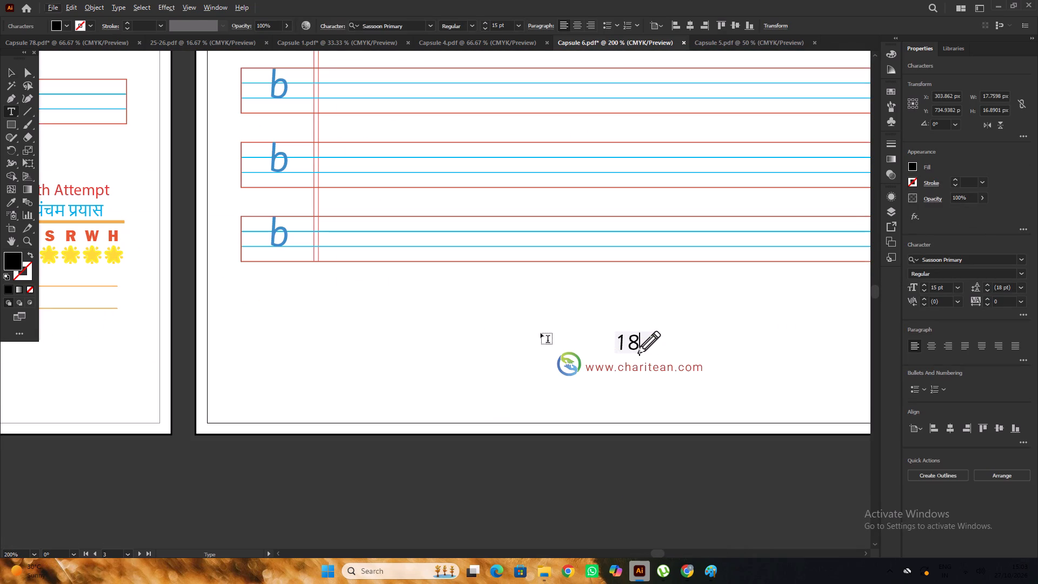
# Replace the page number on the Capsule 6 Recall Time page with 19.
pyautogui.keyDown('alt'); pyautogui.scroll(-5, 620, 343); pyautogui.keyUp('alt')
pyautogui.keyDown('alt'); pyautogui.scroll(4, 733, 324); pyautogui.keyUp('alt')
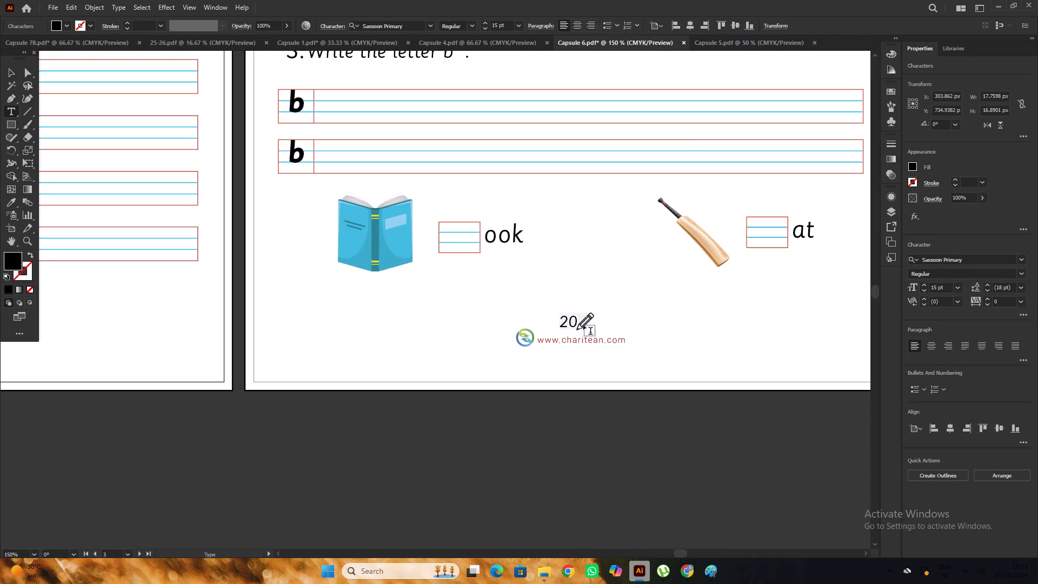
pyautogui.keyDown('alt'); pyautogui.scroll(1, 583, 325); pyautogui.keyUp('alt')
pyautogui.keyDown('alt'); pyautogui.scroll(-3, 683, 330); pyautogui.keyUp('alt')
pyautogui.keyDown('alt'); pyautogui.scroll(3, 642, 328); pyautogui.keyUp('alt')
pyautogui.moveTo(657, 324); pyautogui.dragTo(643, 331)
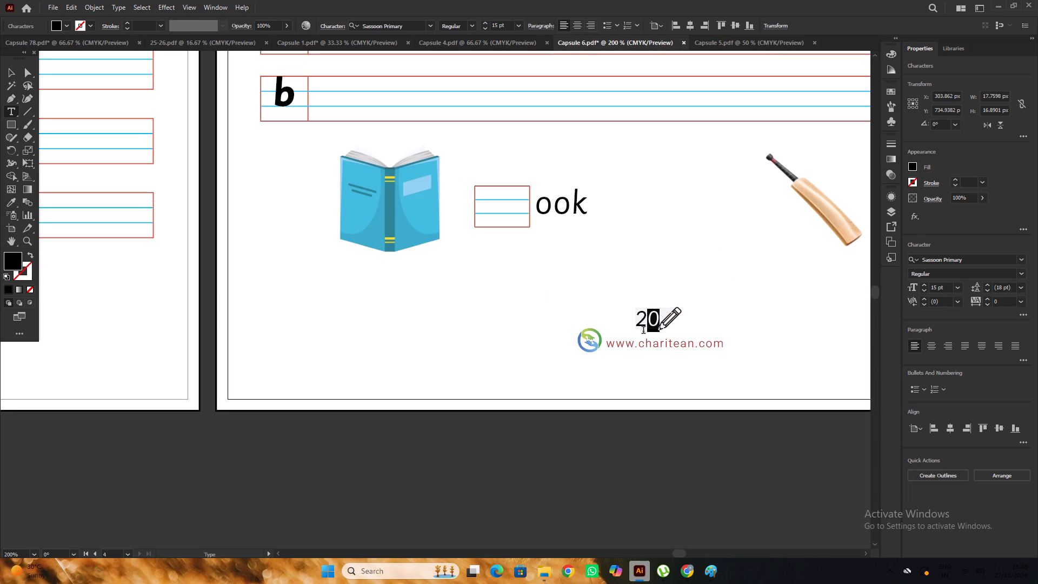
pyautogui.moveTo(643, 331); pyautogui.dragTo(638, 332)
pyautogui.scroll(1, 638, 332)
pyautogui.write('19')
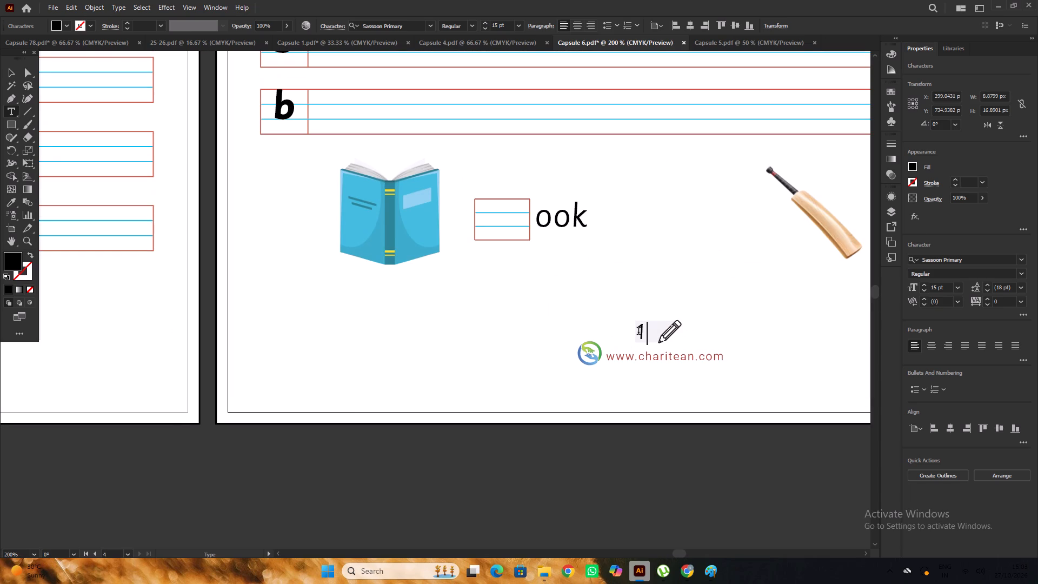
pyautogui.click(12, 72)
pyautogui.keyDown('alt'); pyautogui.scroll(2, 647, 325); pyautogui.keyUp('alt')
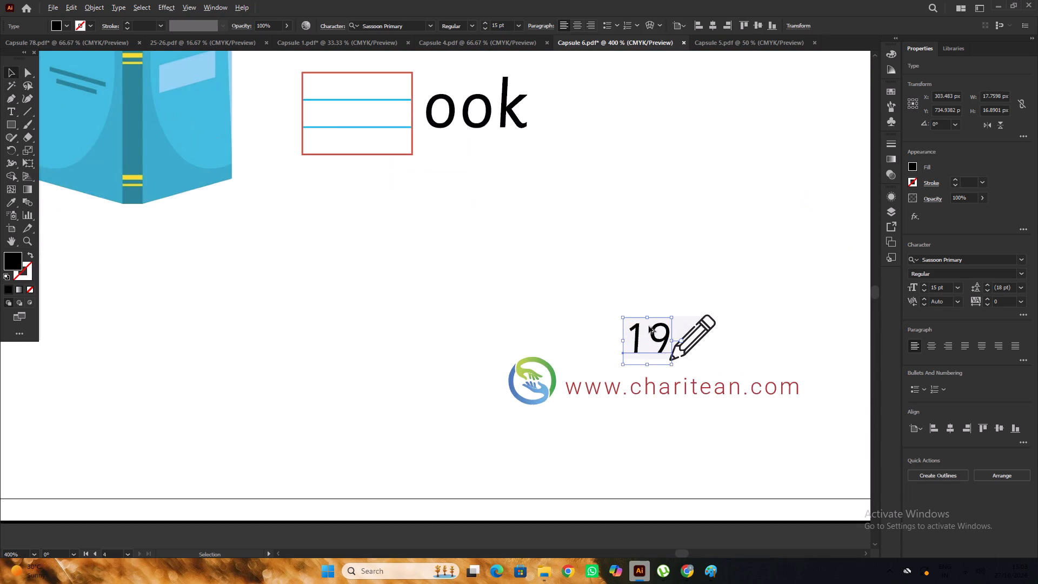
pyautogui.scroll(2, 655, 337)
pyautogui.keyDown('alt'); pyautogui.scroll(-7, 655, 343); pyautogui.keyUp('alt')
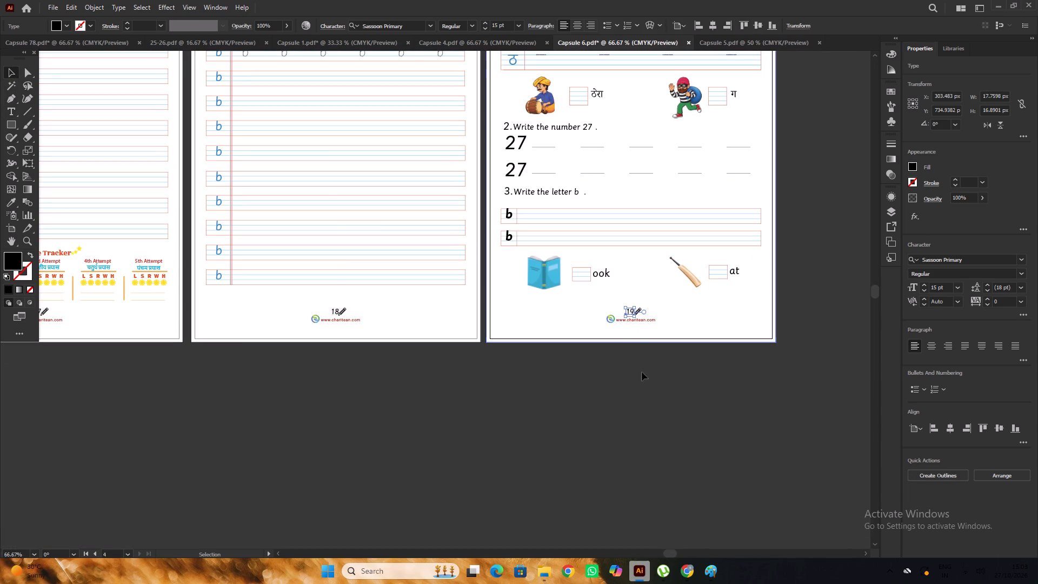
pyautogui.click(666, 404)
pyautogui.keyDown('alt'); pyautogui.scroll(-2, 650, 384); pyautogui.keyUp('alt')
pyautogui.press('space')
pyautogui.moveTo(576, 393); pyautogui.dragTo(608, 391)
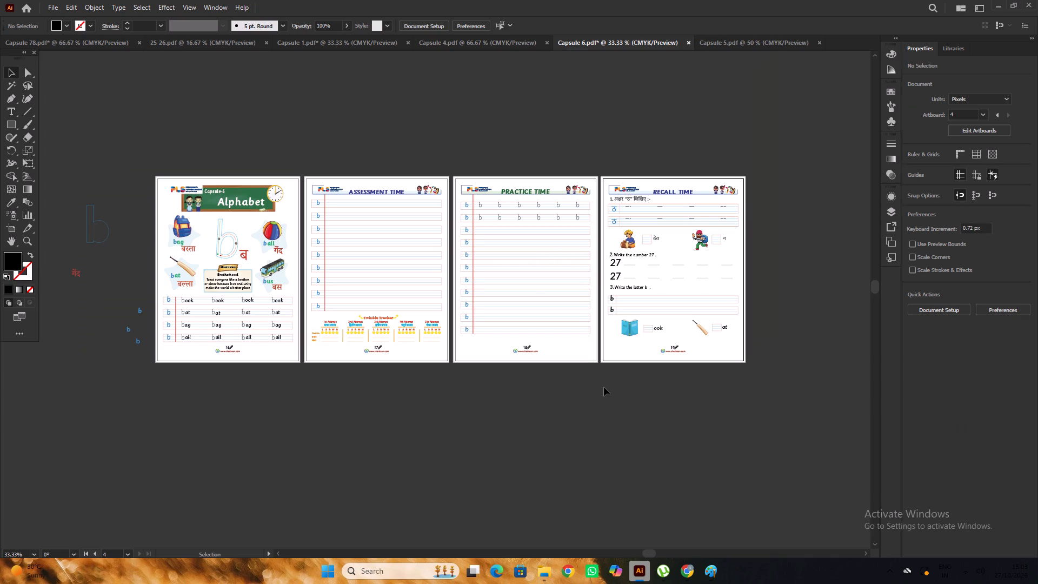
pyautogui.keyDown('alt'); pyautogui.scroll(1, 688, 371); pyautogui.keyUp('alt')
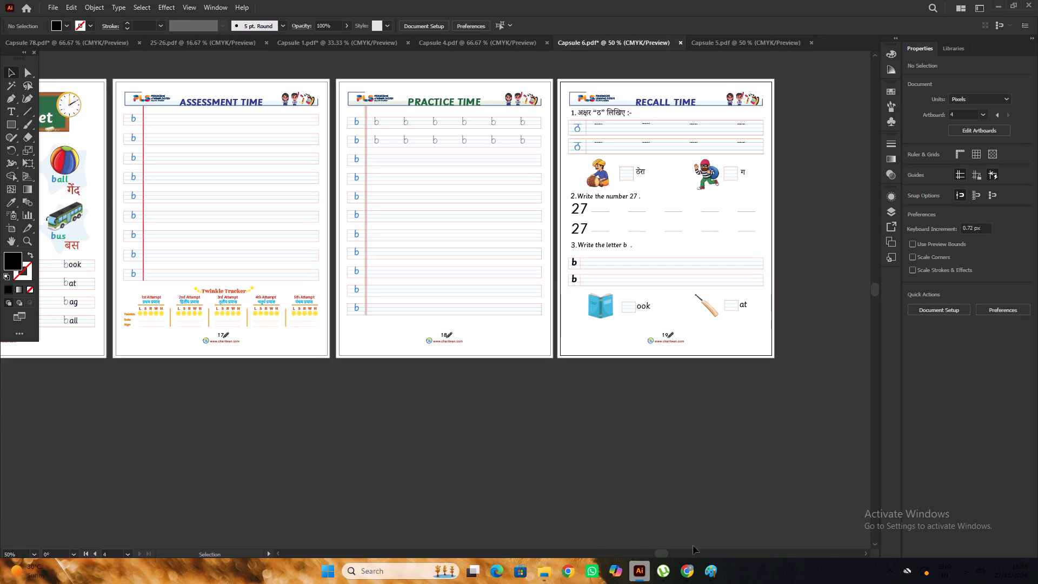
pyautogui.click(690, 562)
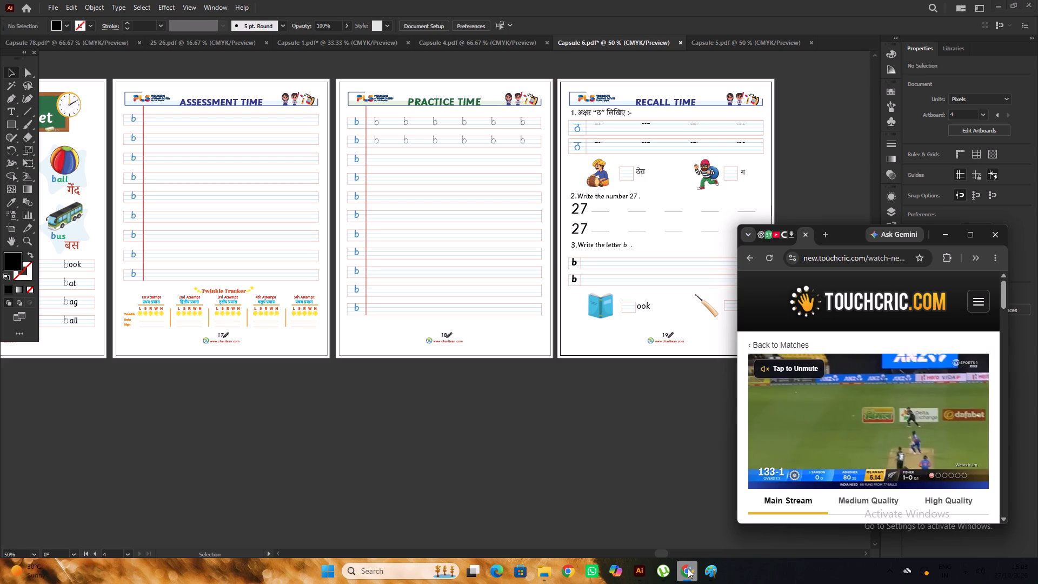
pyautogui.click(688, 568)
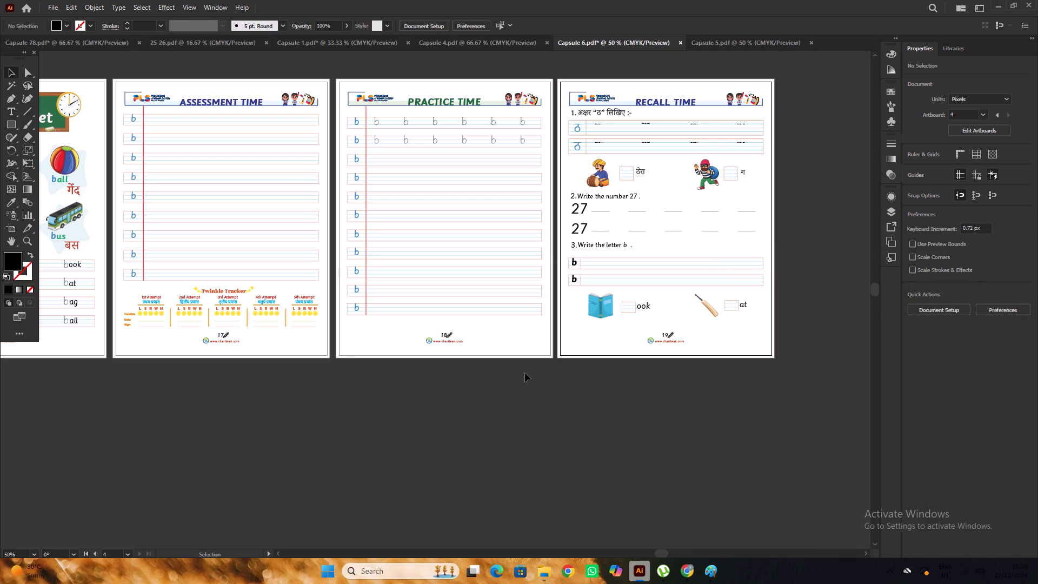
# Examine the footer page numbers across the Capsule 6 pages.
pyautogui.keyDown('alt'); pyautogui.scroll(2, 689, 368); pyautogui.keyUp('alt')
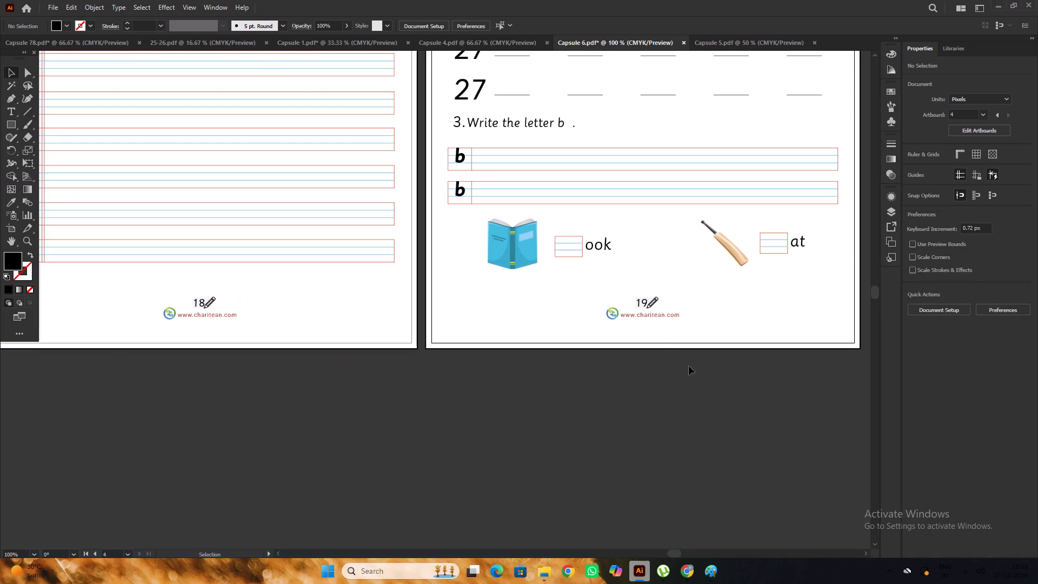
pyautogui.keyDown('alt'); pyautogui.scroll(3, 625, 300); pyautogui.keyUp('alt')
pyautogui.keyDown('alt'); pyautogui.scroll(-5, 723, 319); pyautogui.keyUp('alt')
pyautogui.click(695, 401)
pyautogui.keyDown('alt'); pyautogui.scroll(3, 493, 309); pyautogui.keyUp('alt')
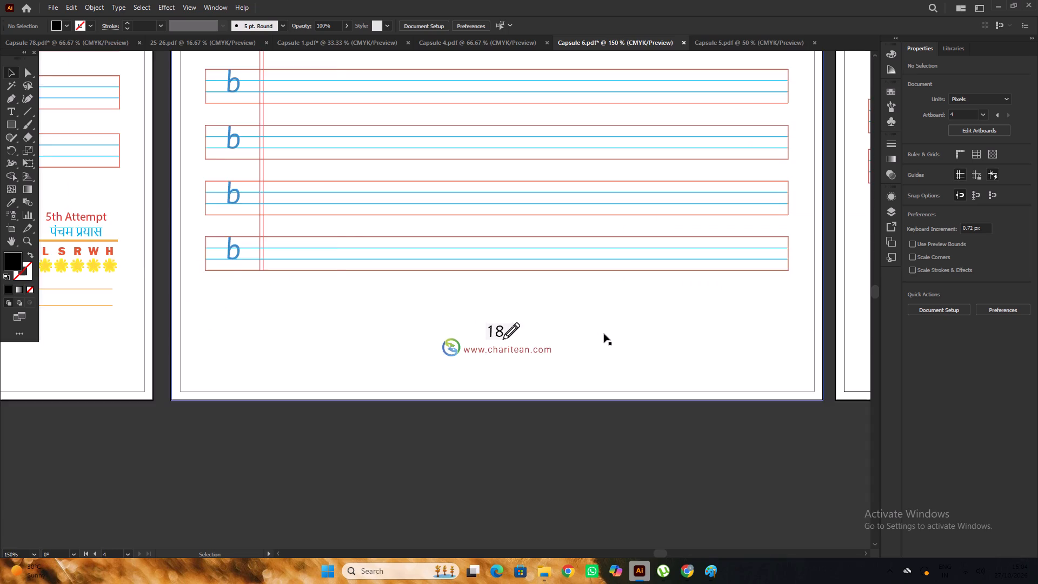
pyautogui.keyDown('alt'); pyautogui.scroll(-5, 604, 334); pyautogui.keyUp('alt')
pyautogui.click(605, 395)
pyautogui.keyDown('alt'); pyautogui.scroll(3, 327, 276); pyautogui.keyUp('alt')
pyautogui.keyDown('alt'); pyautogui.scroll(-2, 372, 277); pyautogui.keyUp('alt')
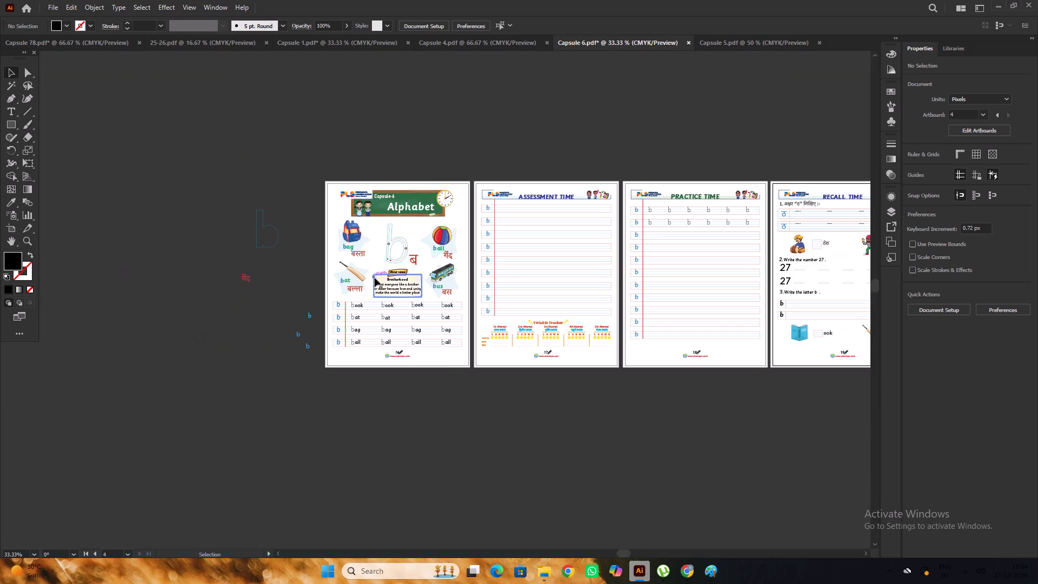
# Save the Capsule 6 PDF.
pyautogui.hotkey('ctrl', 's')
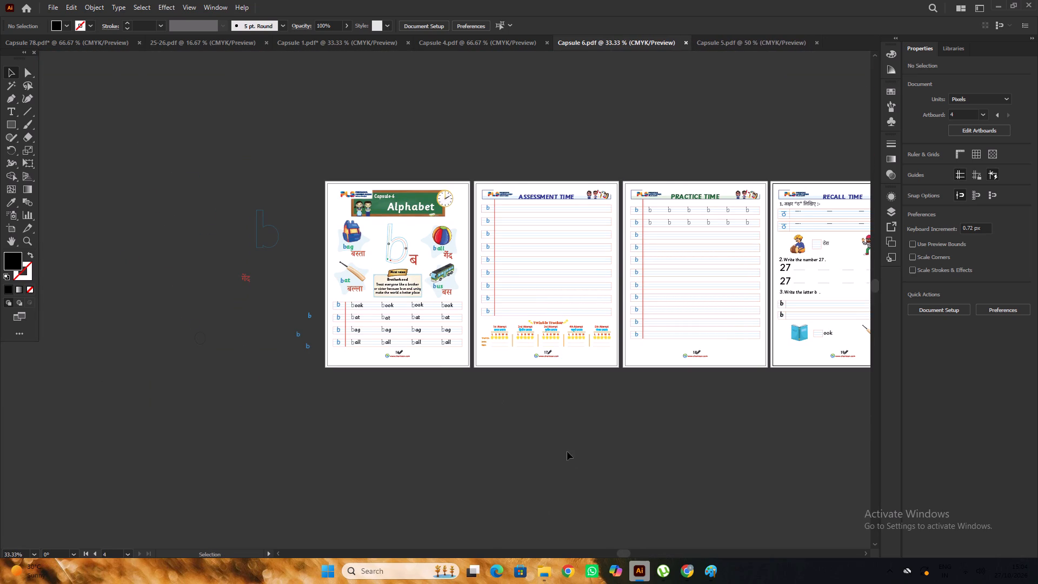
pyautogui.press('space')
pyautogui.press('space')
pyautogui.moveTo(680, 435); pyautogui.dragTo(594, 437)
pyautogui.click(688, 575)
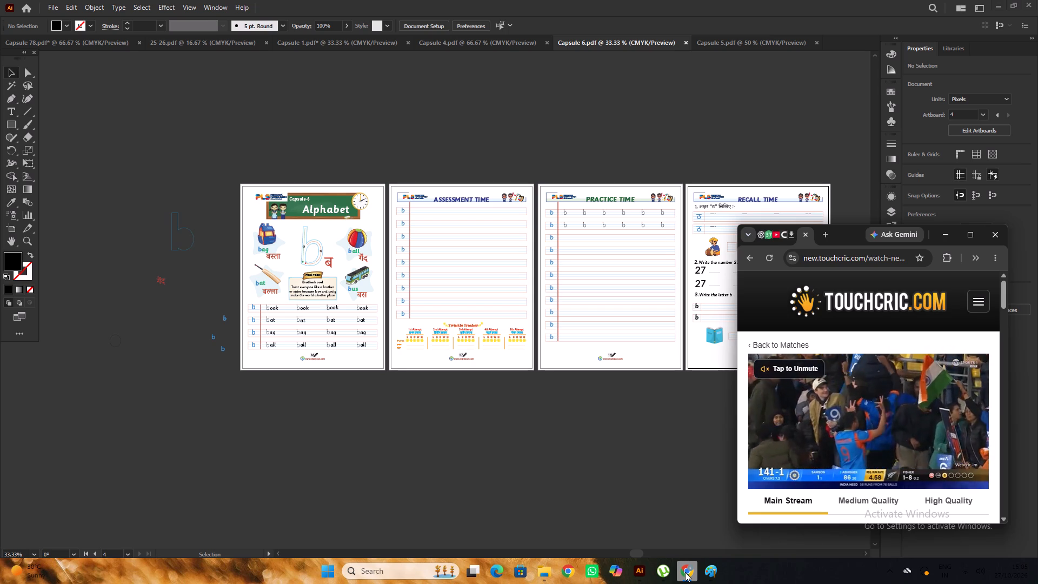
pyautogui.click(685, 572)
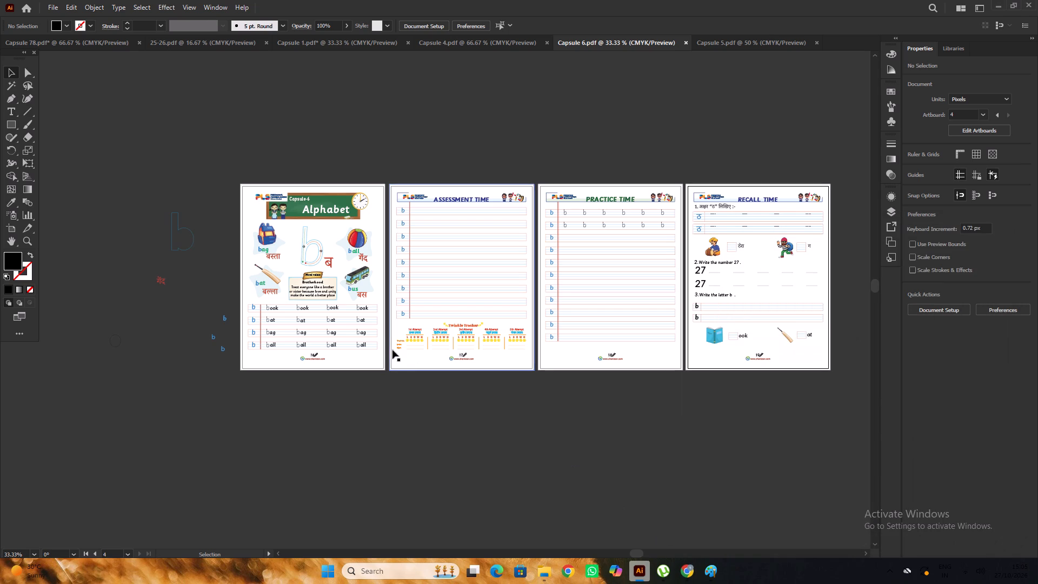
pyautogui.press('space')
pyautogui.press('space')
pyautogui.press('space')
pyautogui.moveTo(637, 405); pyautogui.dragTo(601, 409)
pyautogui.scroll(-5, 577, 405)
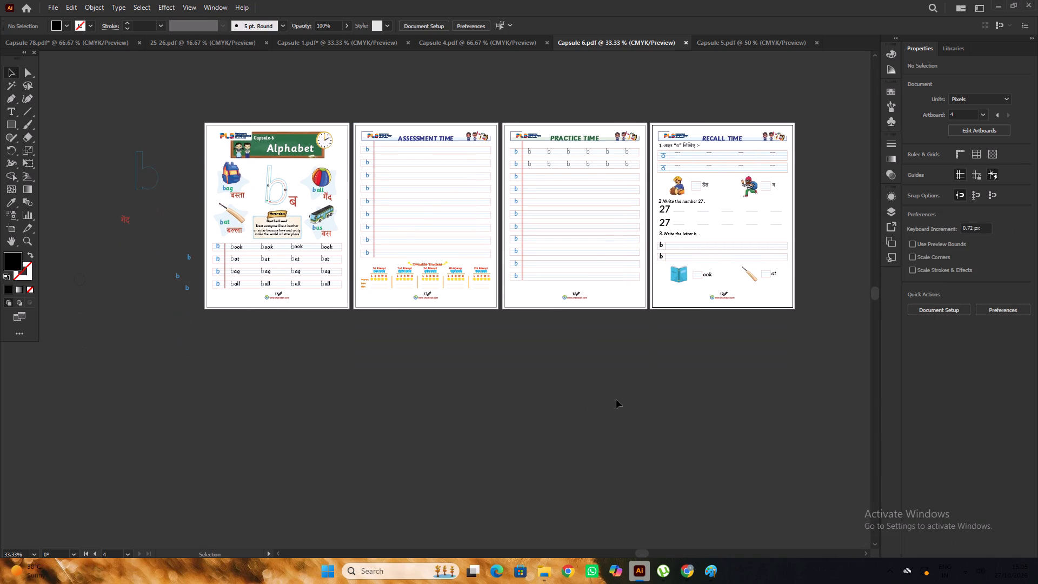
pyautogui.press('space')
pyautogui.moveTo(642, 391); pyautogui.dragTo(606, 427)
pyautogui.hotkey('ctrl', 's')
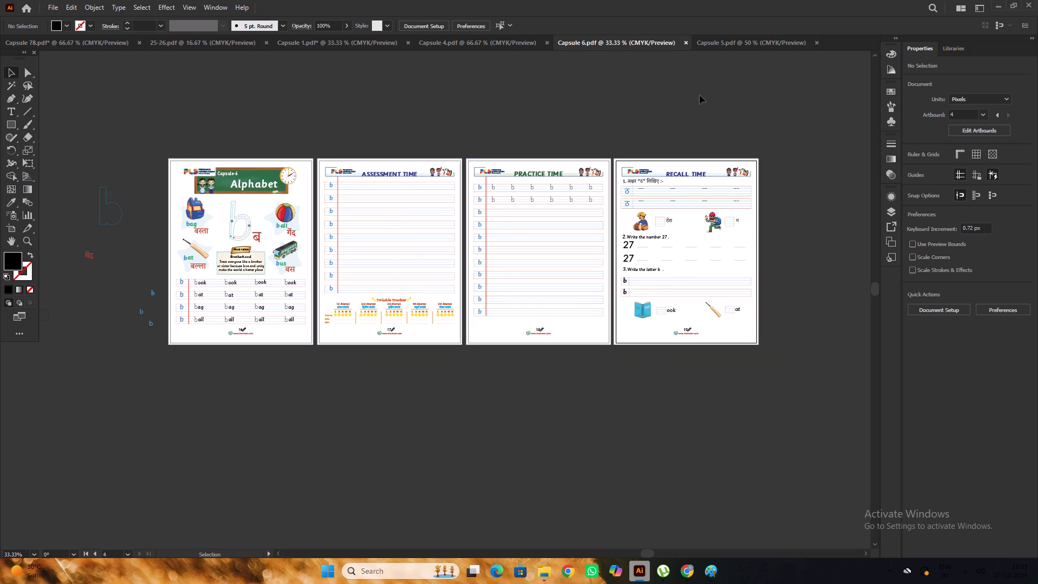
# Close the finished Capsule 5 and Capsule 4 files, leaving Capsule 6 open.
pyautogui.click(721, 44)
pyautogui.scroll(2, 735, 77)
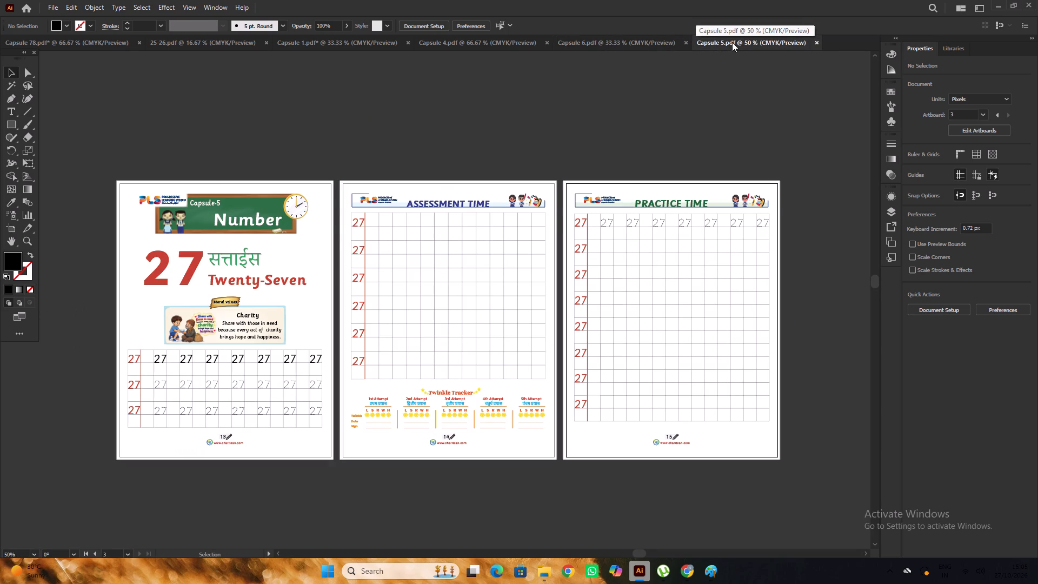
pyautogui.click(815, 42)
pyautogui.click(514, 36)
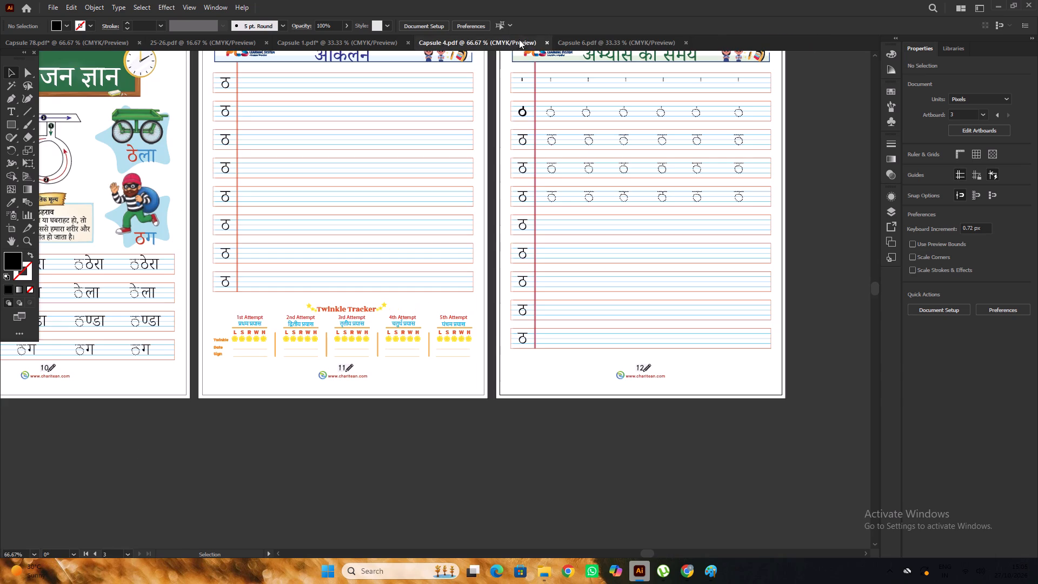
pyautogui.click(547, 45)
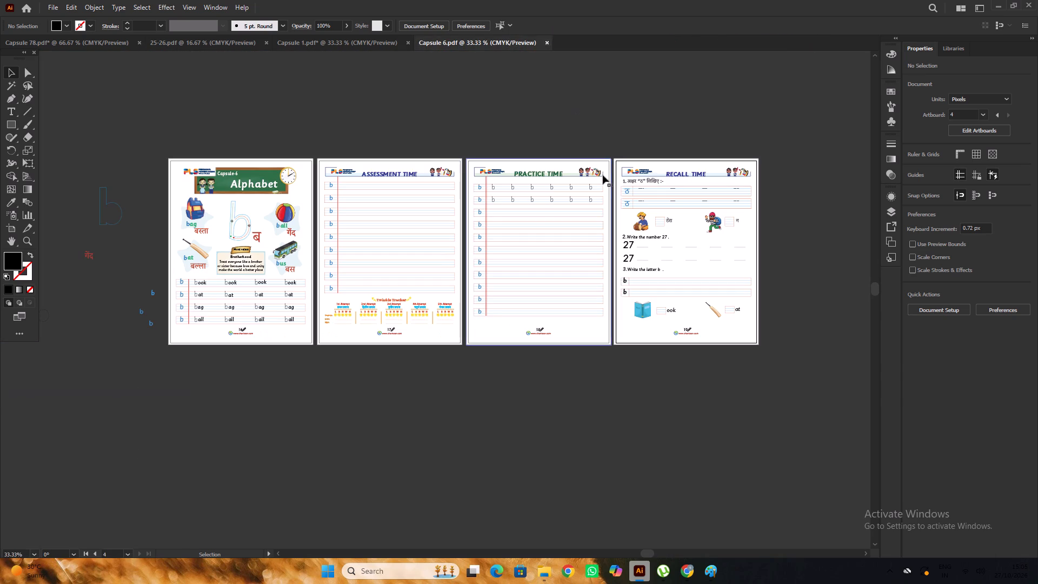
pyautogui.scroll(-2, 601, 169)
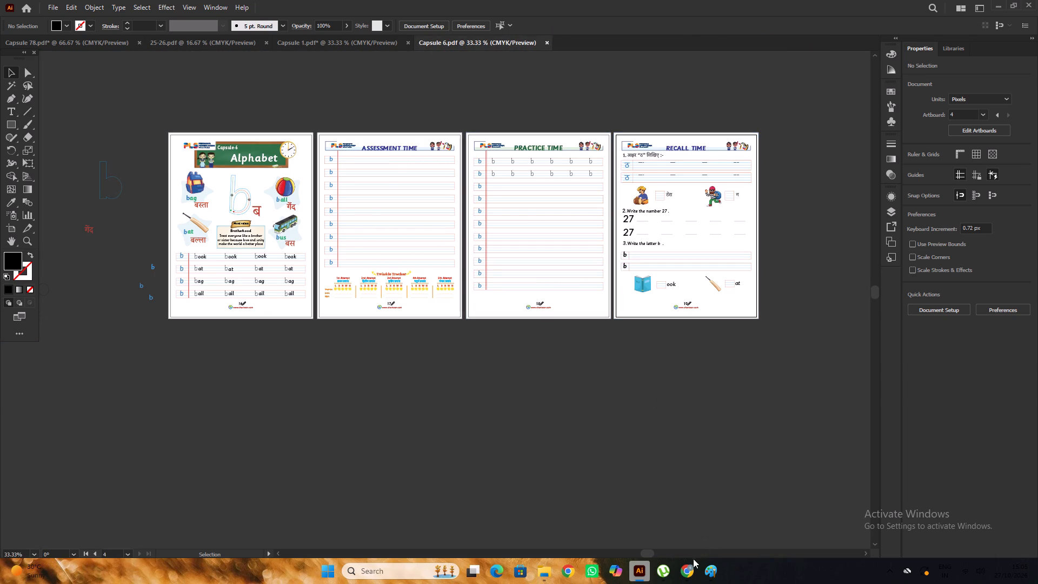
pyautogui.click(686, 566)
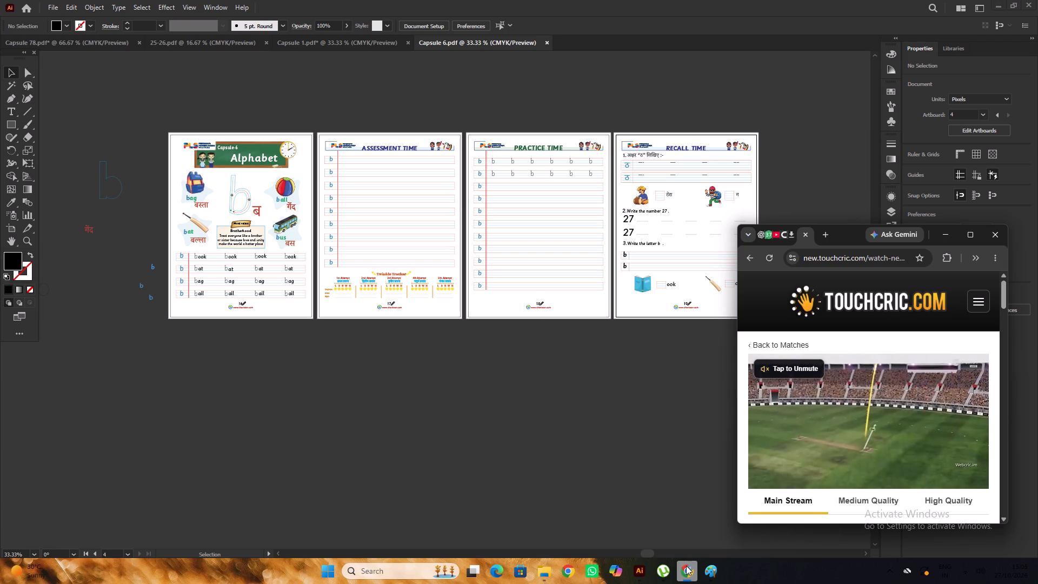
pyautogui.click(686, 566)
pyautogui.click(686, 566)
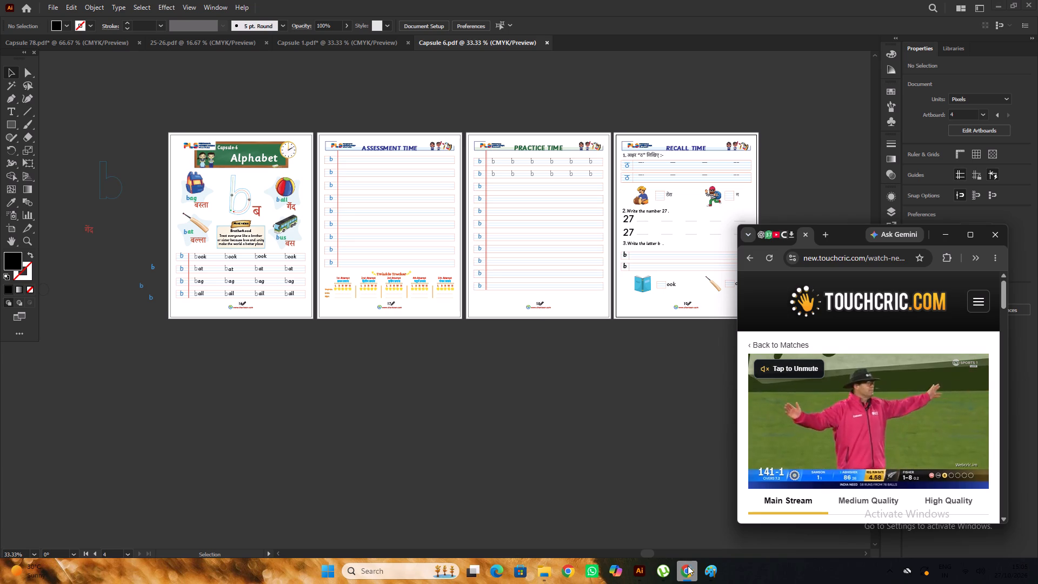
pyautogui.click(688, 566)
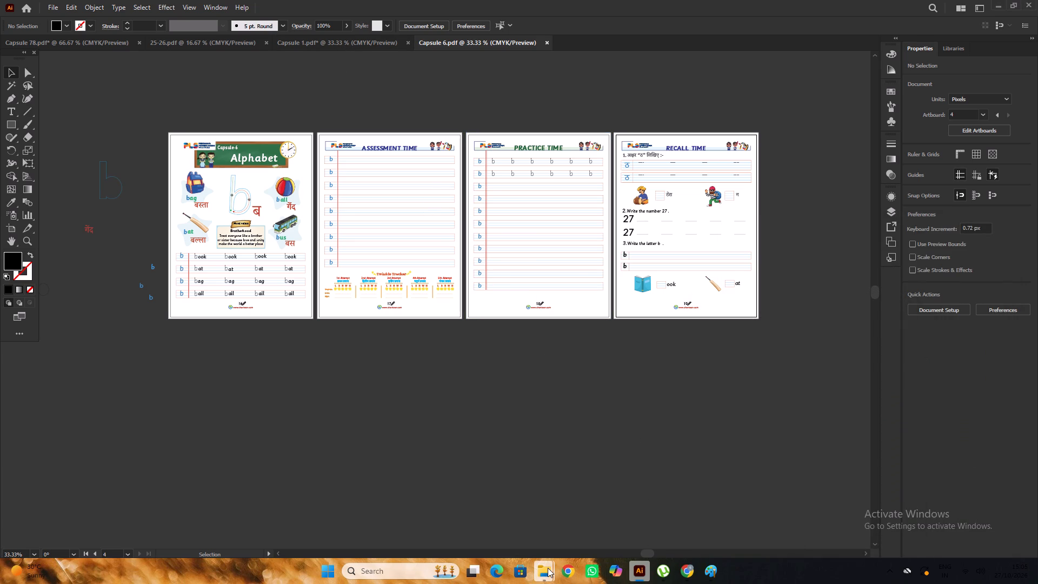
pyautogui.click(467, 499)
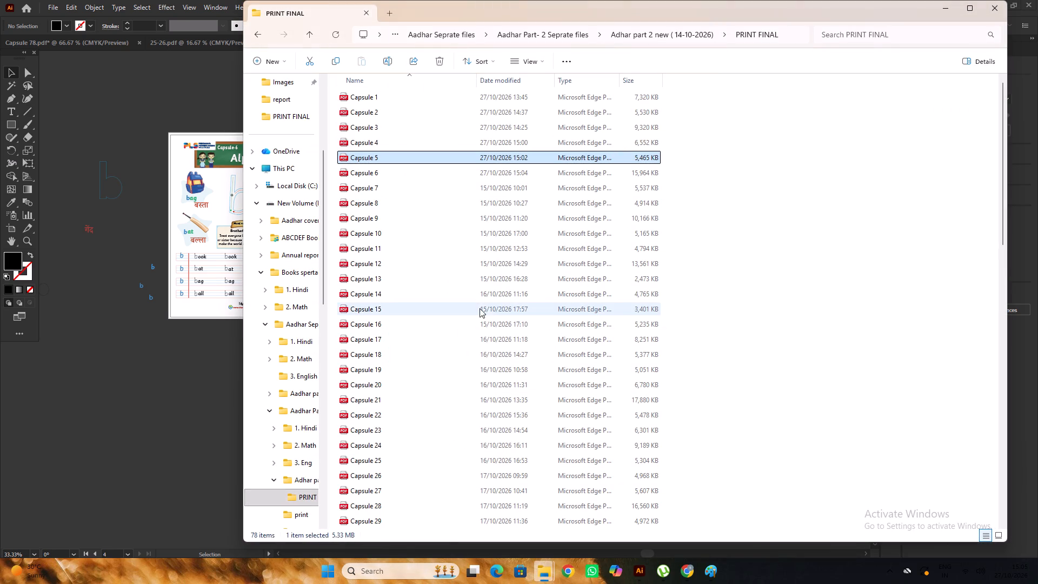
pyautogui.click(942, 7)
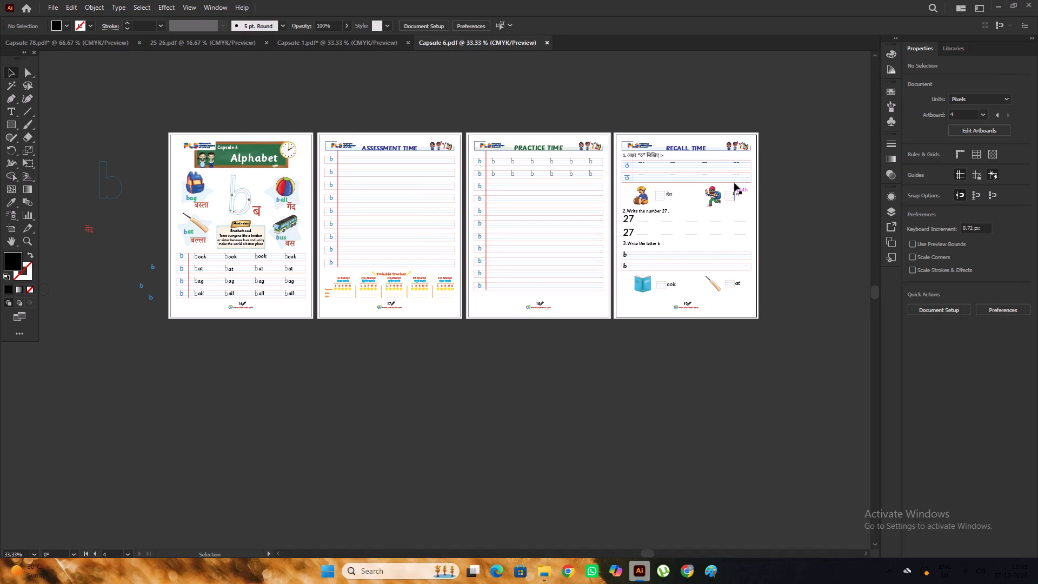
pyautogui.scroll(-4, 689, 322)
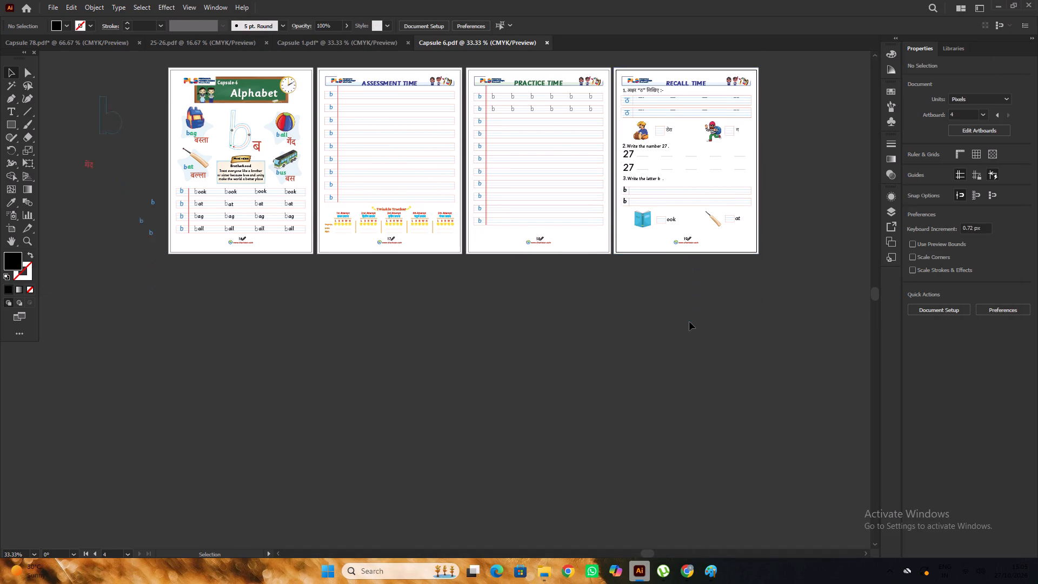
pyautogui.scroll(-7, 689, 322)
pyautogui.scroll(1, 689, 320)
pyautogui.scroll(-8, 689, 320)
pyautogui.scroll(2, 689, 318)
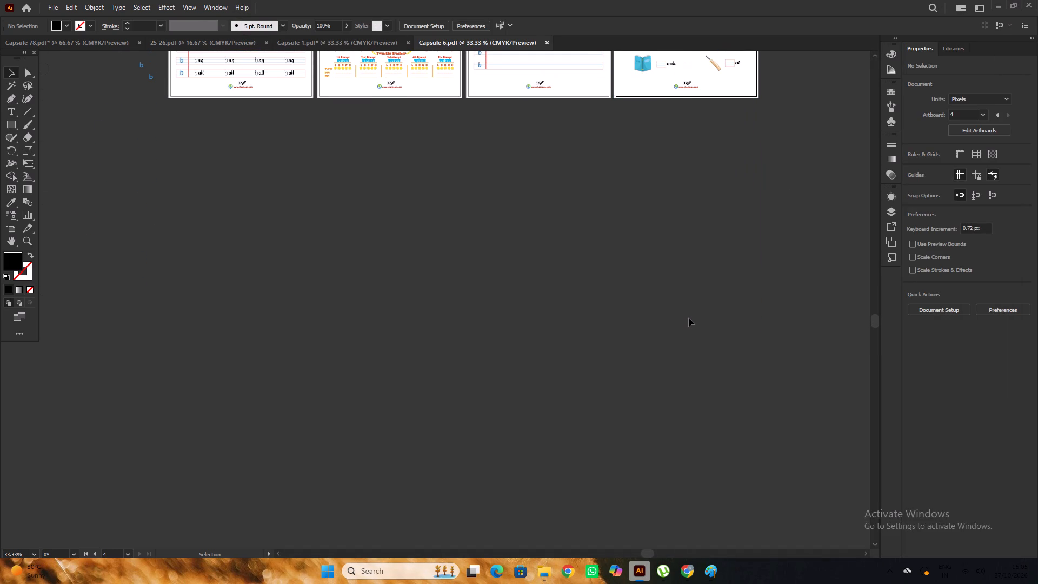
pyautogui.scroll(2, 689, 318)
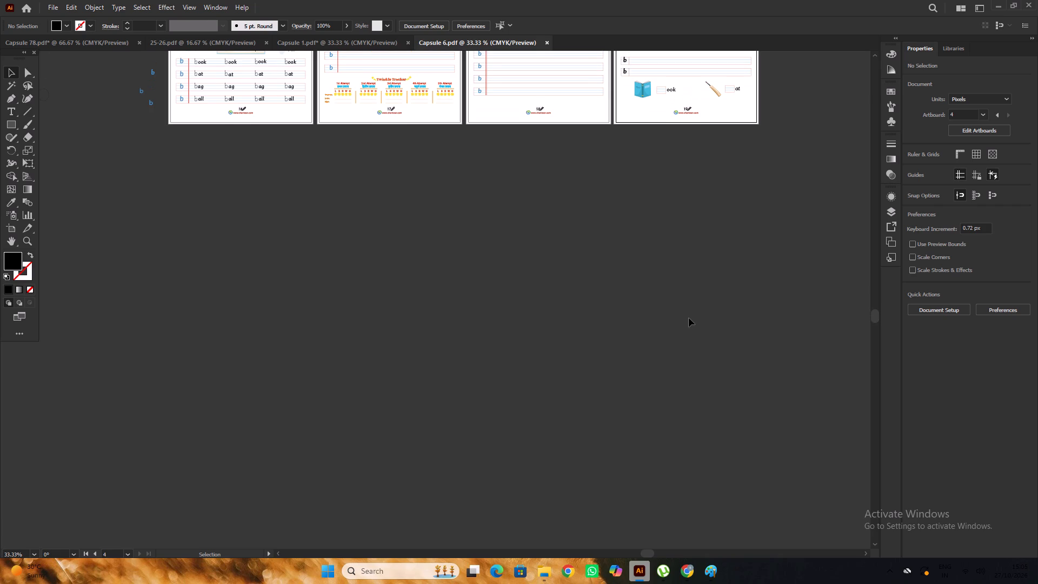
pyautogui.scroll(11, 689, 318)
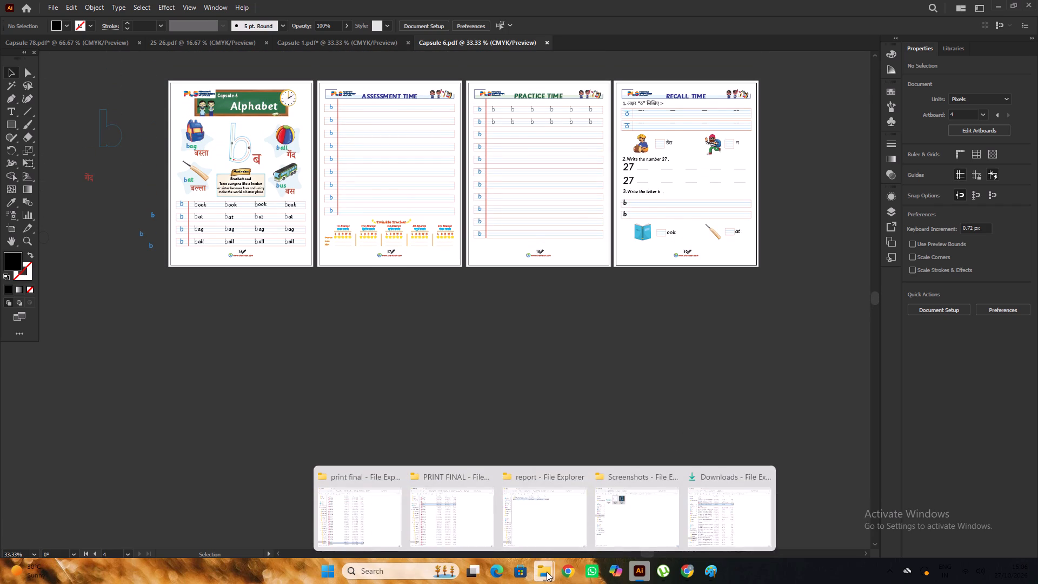
# Open the Capsule 1 PDF from the PRINT FINAL folder, check its page numbers through the last page, and close it.
pyautogui.click(483, 499)
pyautogui.scroll(3, 406, 181)
pyautogui.doubleClick(390, 99)
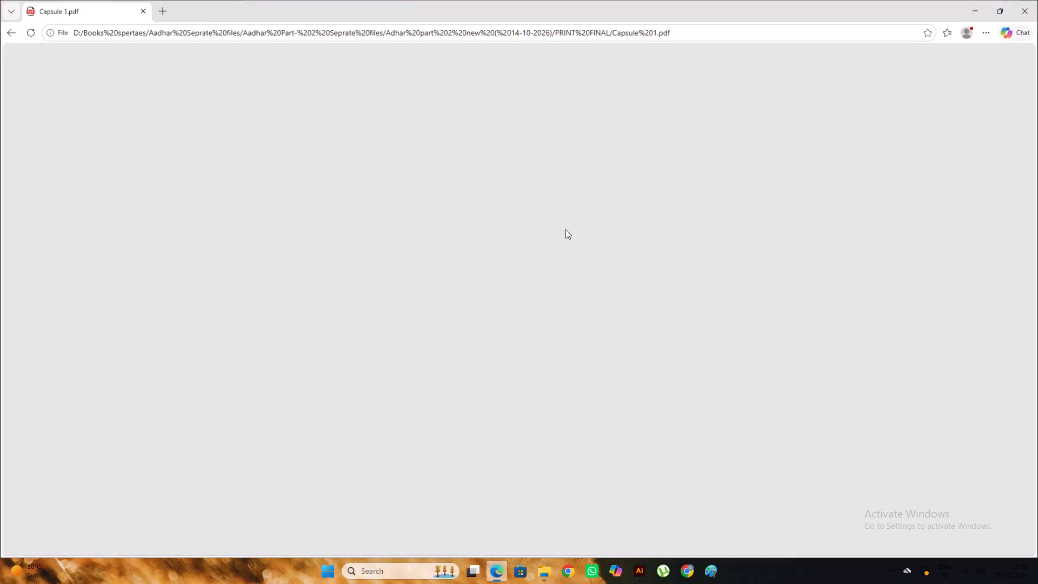
pyautogui.scroll(-18, 567, 231)
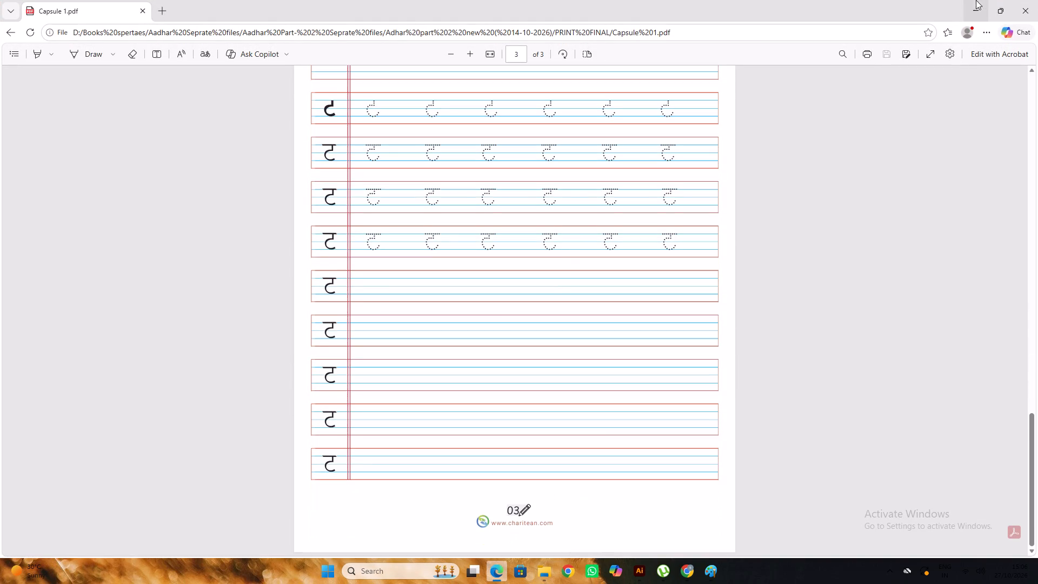
pyautogui.click(1020, 6)
# Open the Capsule 2 PDF from the PRINT FINAL folder, check the page numbers on its pages, and close it.
pyautogui.doubleClick(426, 108)
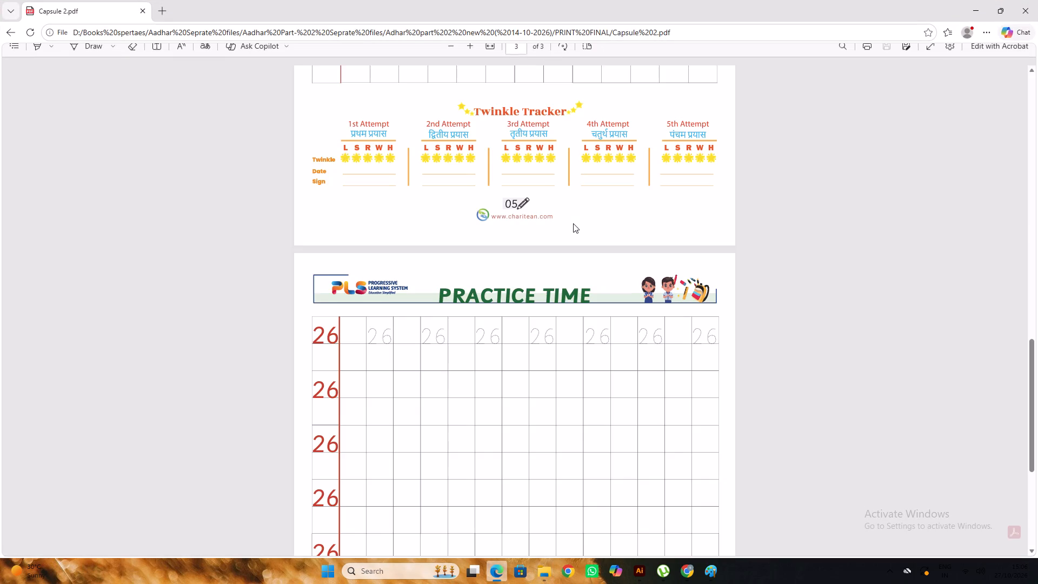
pyautogui.scroll(12, 573, 223)
pyautogui.scroll(-8, 573, 225)
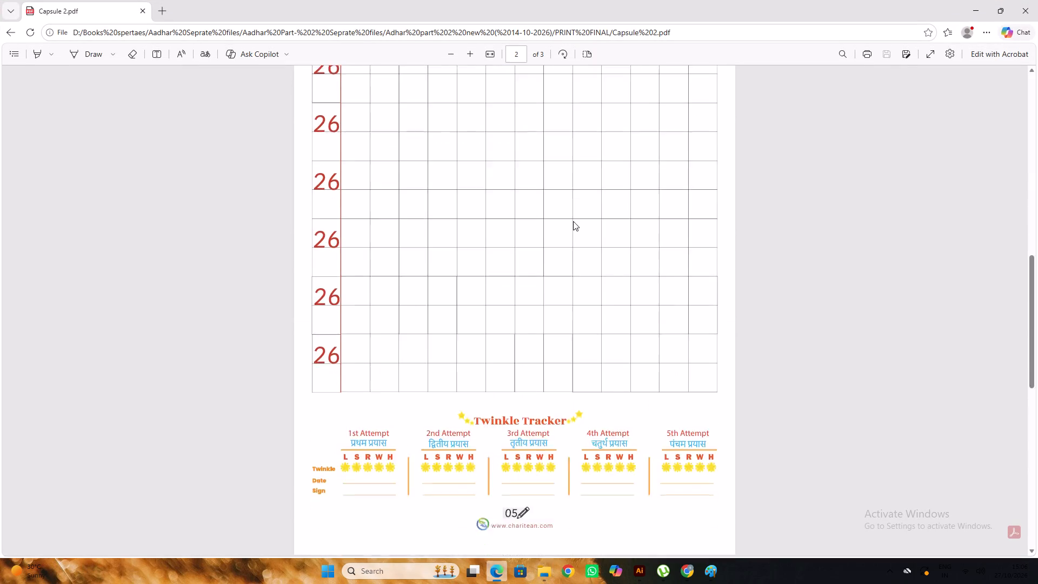
pyautogui.scroll(-13, 573, 221)
pyautogui.click(691, 578)
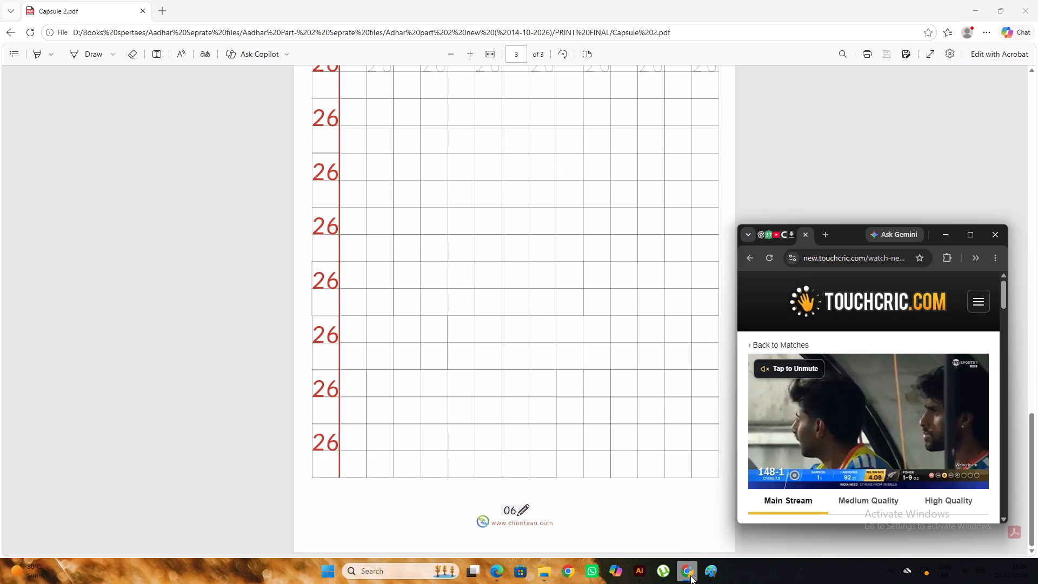
pyautogui.click(690, 575)
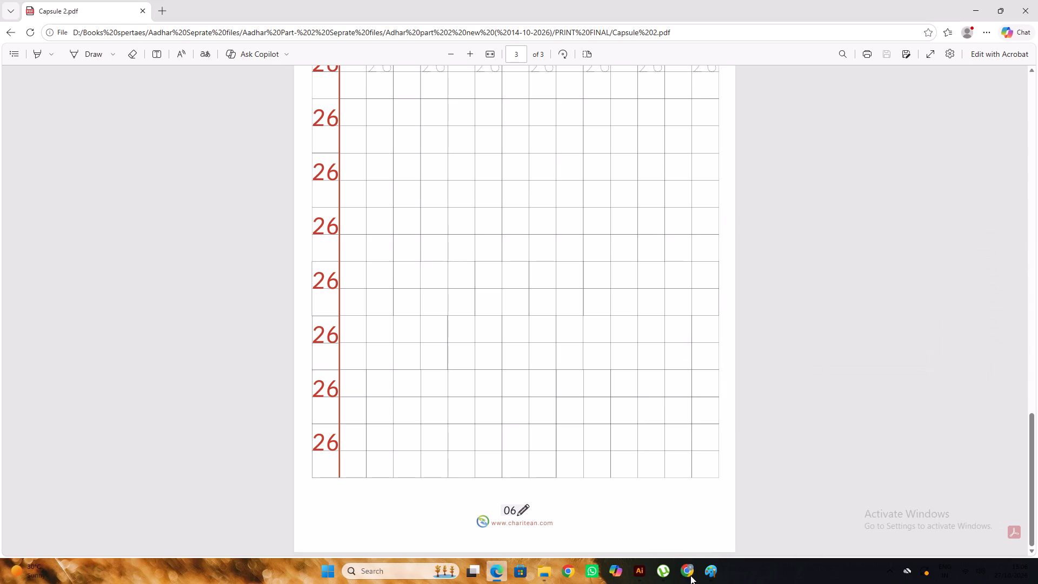
pyautogui.click(1023, 12)
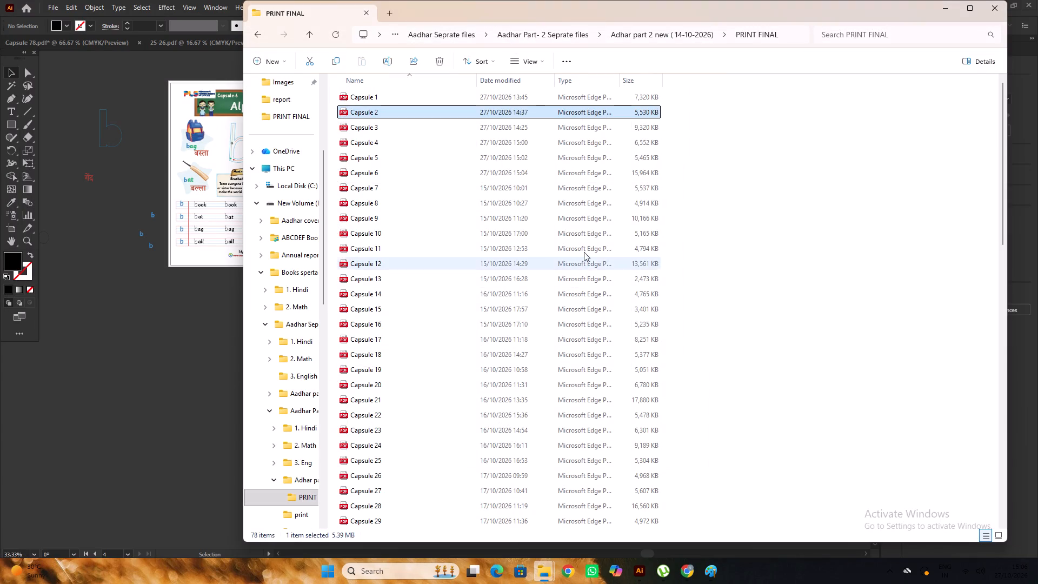
# Open the Capsule 3 PDF from the PRINT FINAL folder and check the page numbers through its last page.
pyautogui.doubleClick(421, 124)
pyautogui.scroll(3, 539, 238)
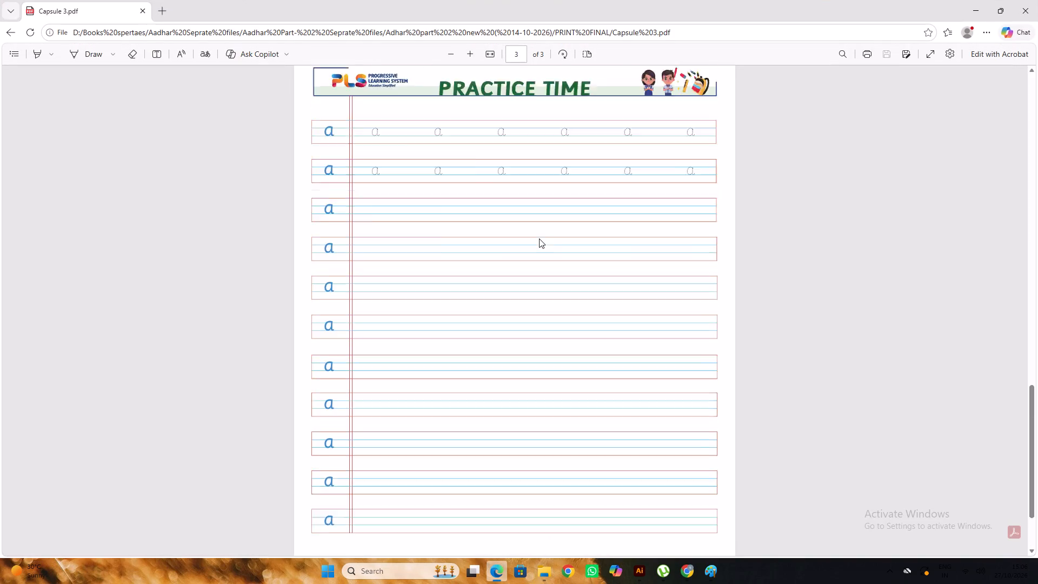
pyautogui.scroll(18, 539, 238)
pyautogui.scroll(-16, 539, 238)
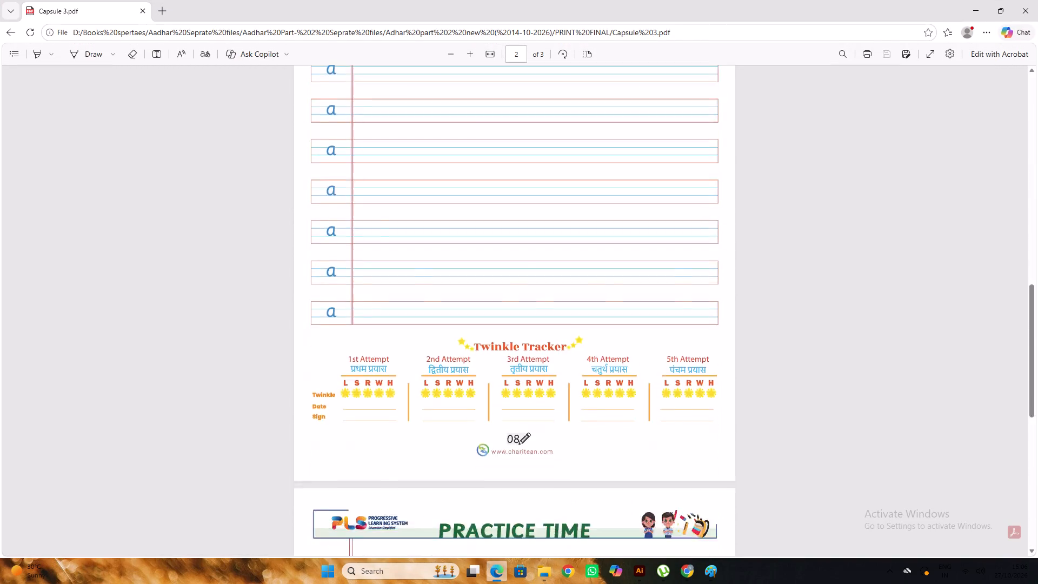
pyautogui.scroll(-3, 540, 238)
pyautogui.scroll(3, 540, 238)
pyautogui.scroll(-11, 540, 238)
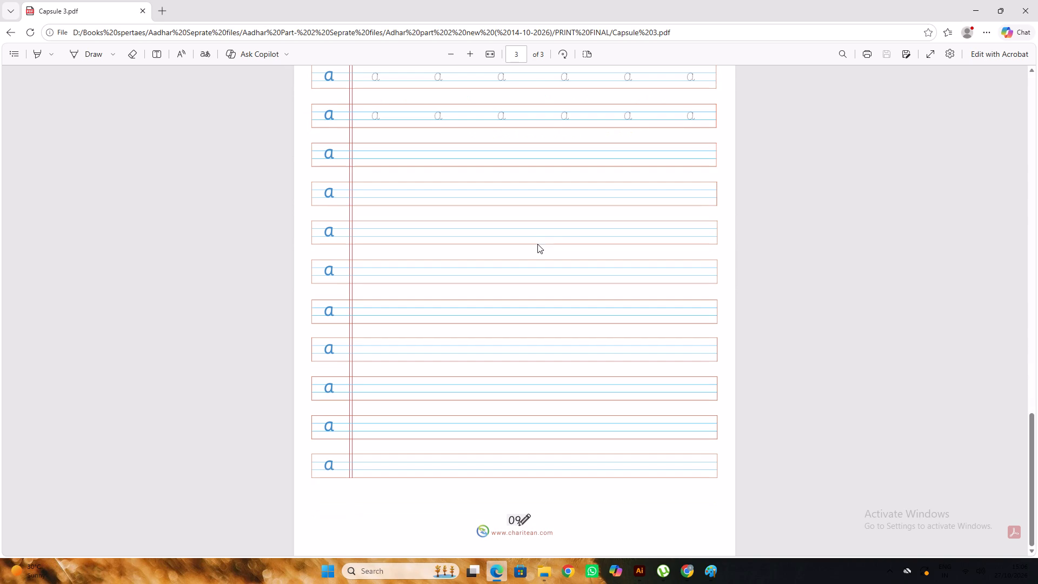
# Close the checked Capsule 3 PDF.
pyautogui.click(1032, 2)
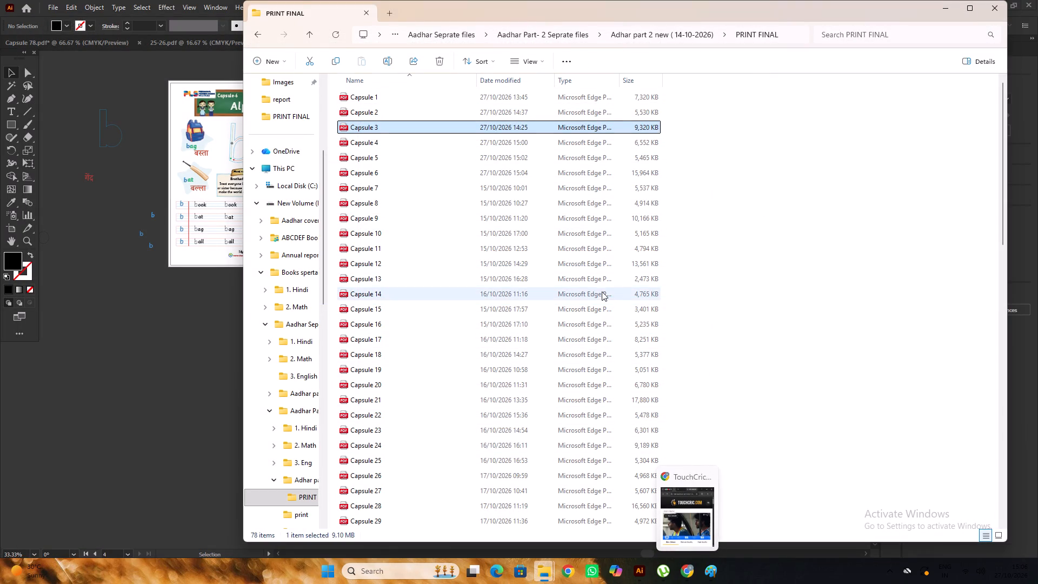
# Open the Capsule 4 PDF from the PRINT FINAL folder, check its page numbers through the last page, and close it.
pyautogui.doubleClick(411, 138)
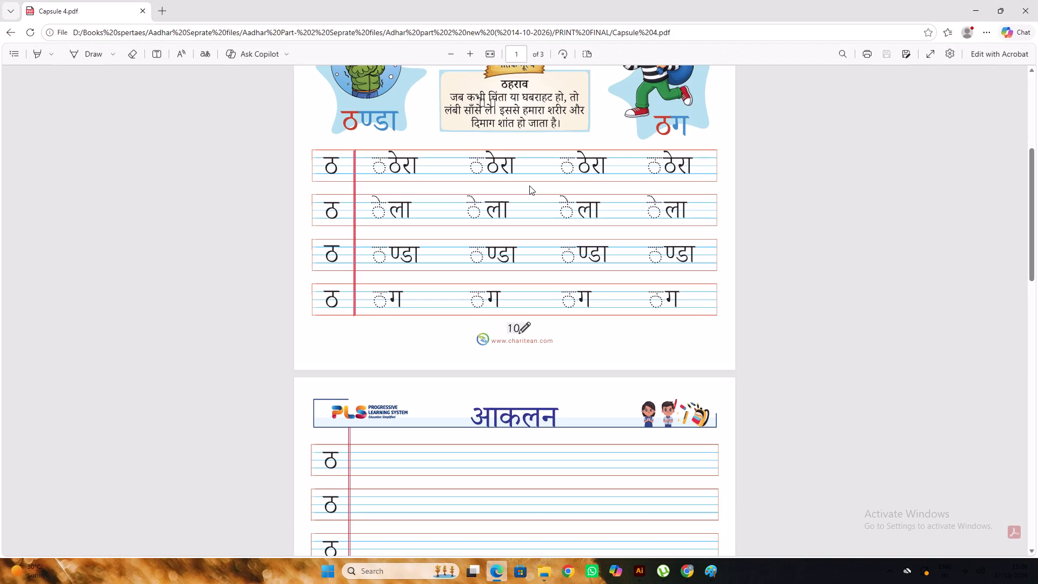
pyautogui.scroll(-18, 529, 185)
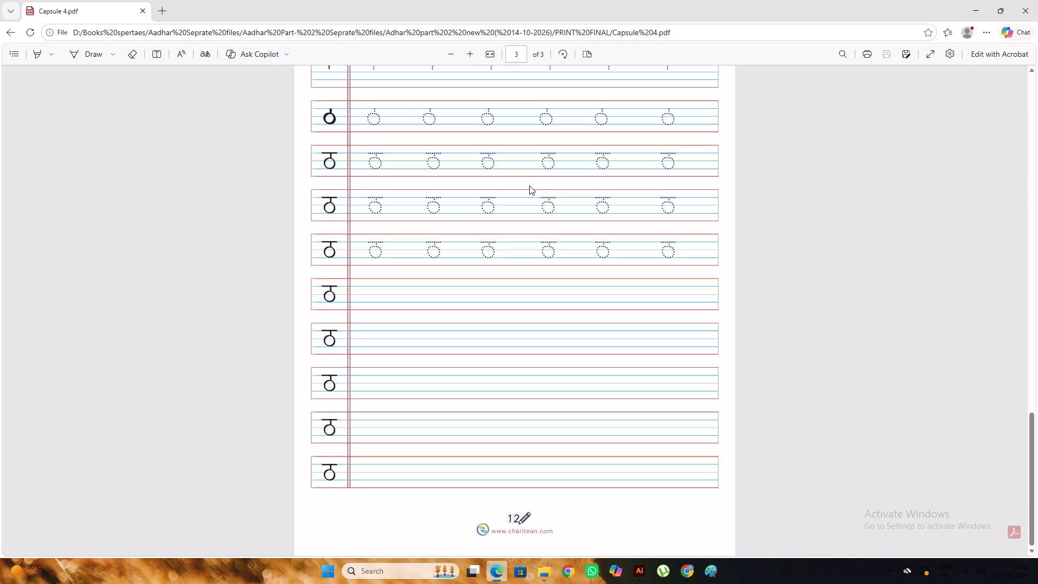
pyautogui.scroll(-5, 529, 185)
pyautogui.click(1037, 0)
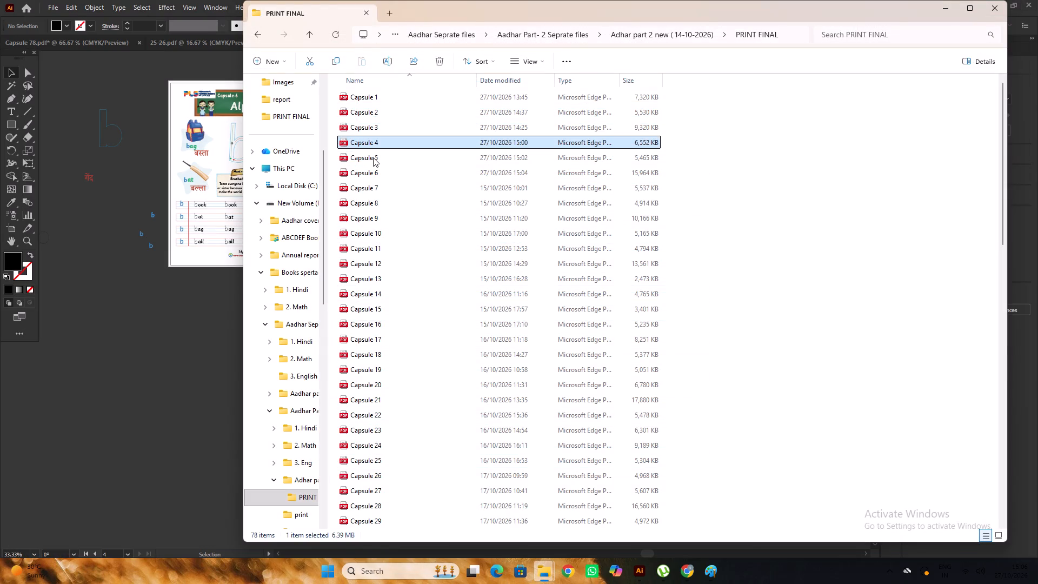
# Open the Capsule 5 PDF from the PRINT FINAL folder, check its page numbers through the last page, and close it.
pyautogui.doubleClick(374, 154)
pyautogui.scroll(11, 535, 214)
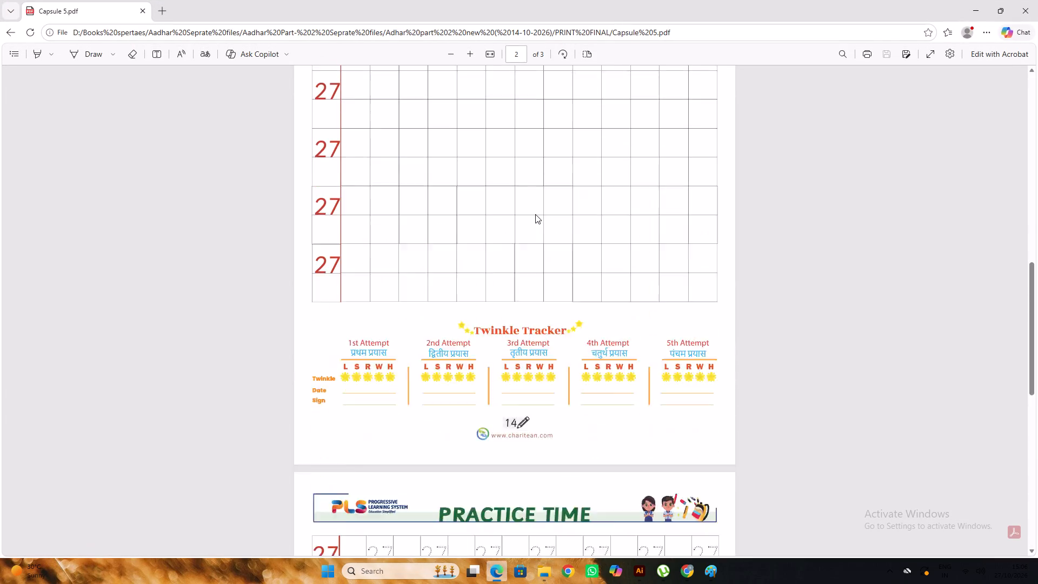
pyautogui.scroll(6, 535, 214)
pyautogui.scroll(-17, 536, 214)
pyautogui.scroll(4, 537, 212)
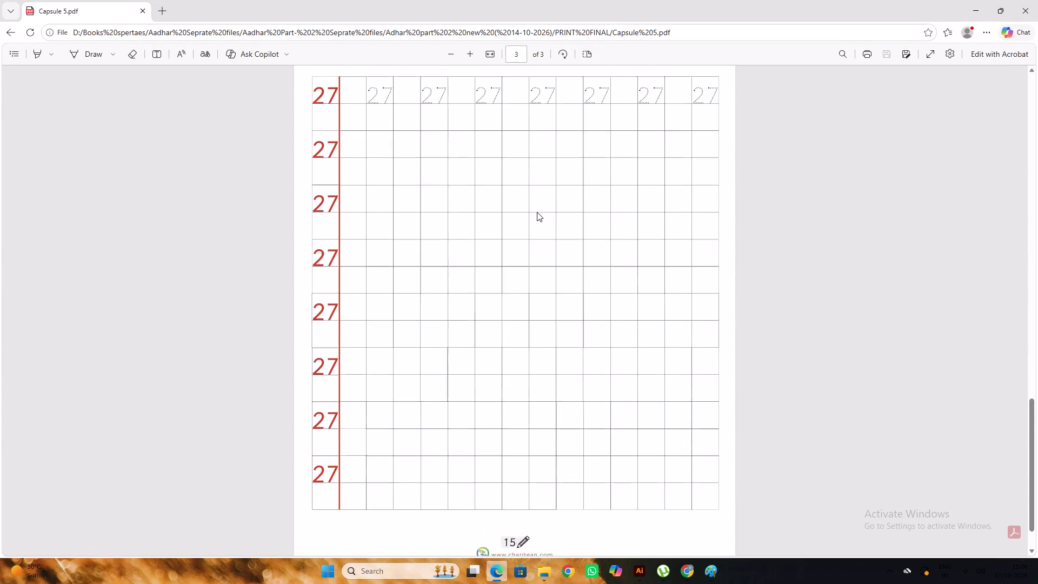
pyautogui.scroll(-10, 537, 212)
pyautogui.click(1037, 10)
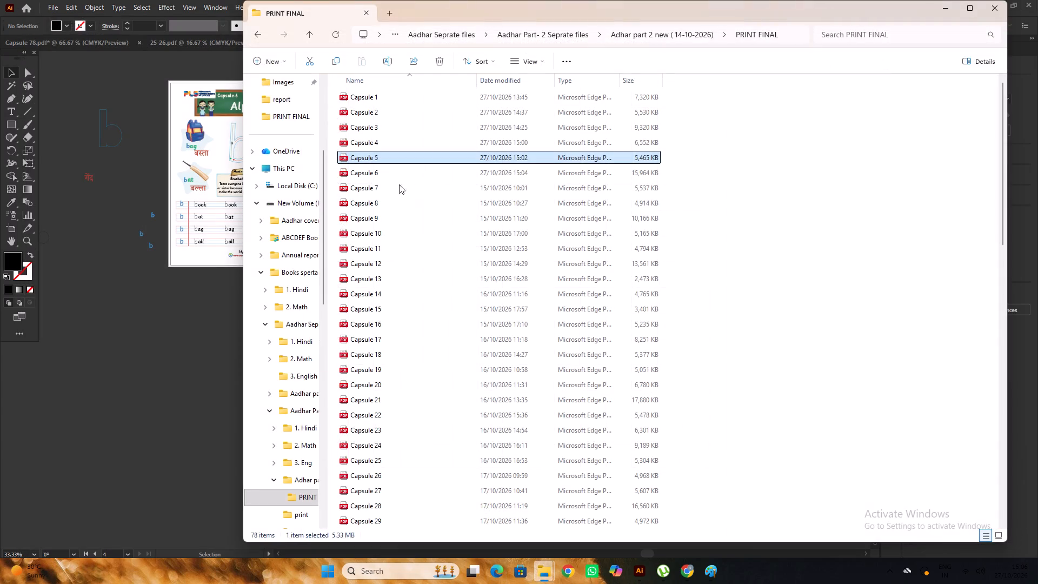
# Open the Capsule 6 PDF from the PRINT FINAL folder and check the page numbers on all its pages.
pyautogui.doubleClick(399, 172)
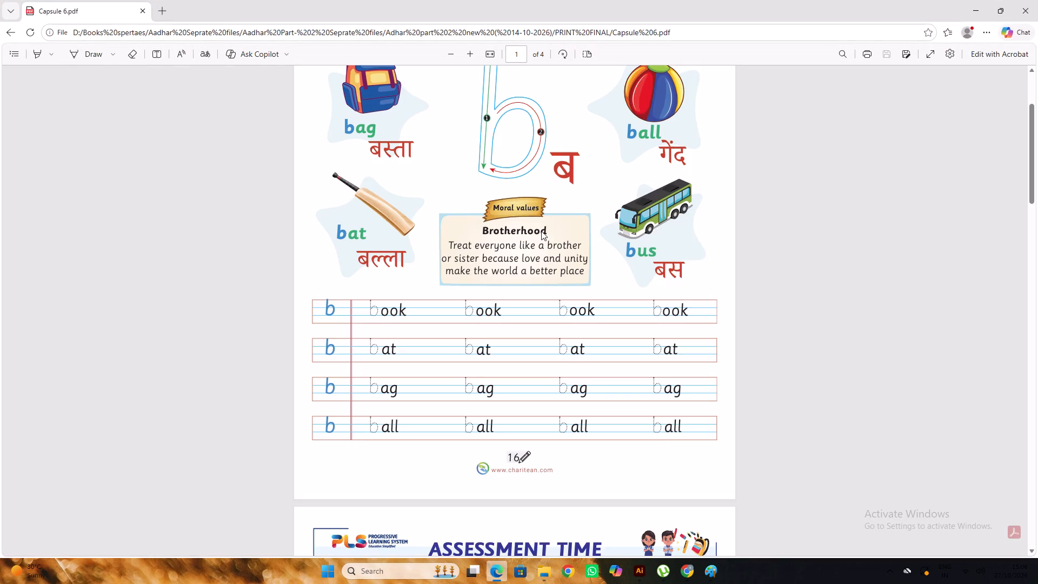
pyautogui.scroll(-13, 541, 231)
pyautogui.scroll(-10, 541, 231)
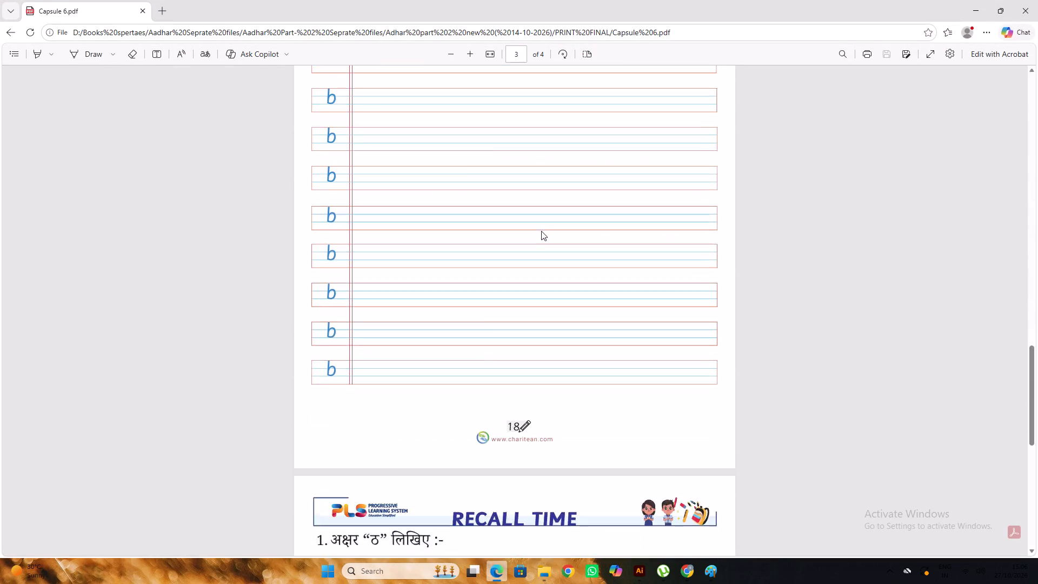
pyautogui.scroll(-12, 541, 231)
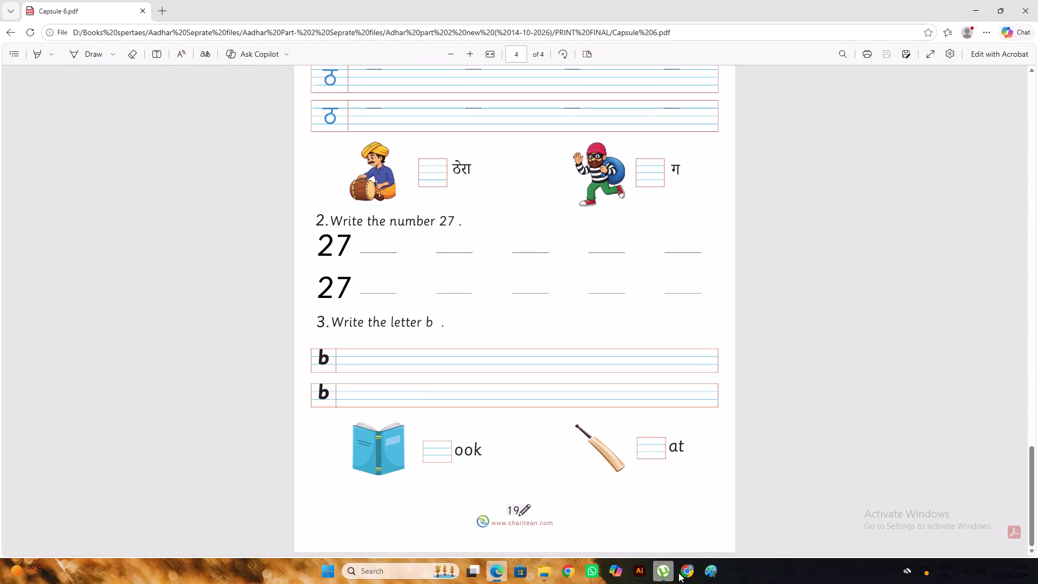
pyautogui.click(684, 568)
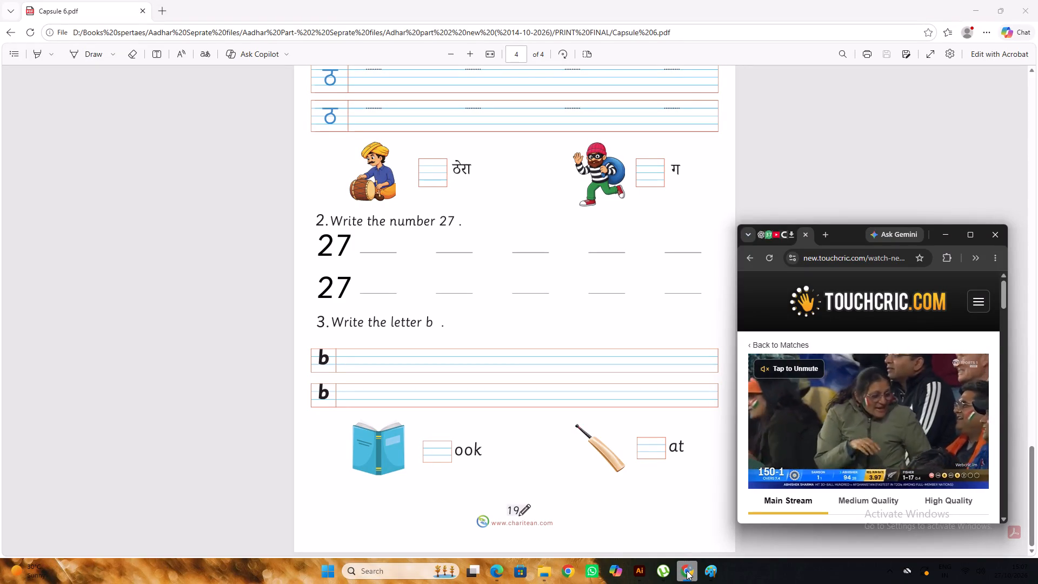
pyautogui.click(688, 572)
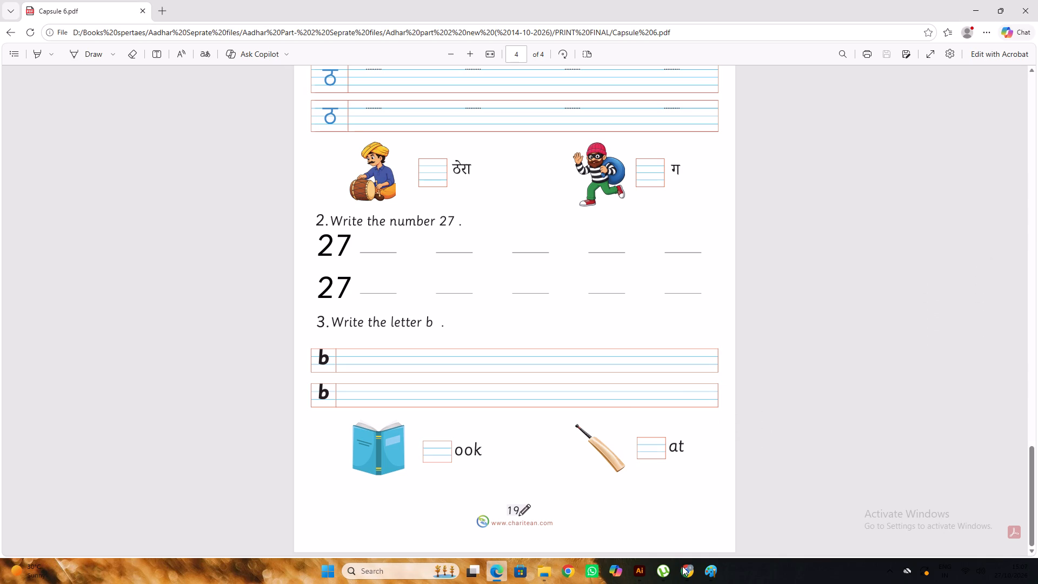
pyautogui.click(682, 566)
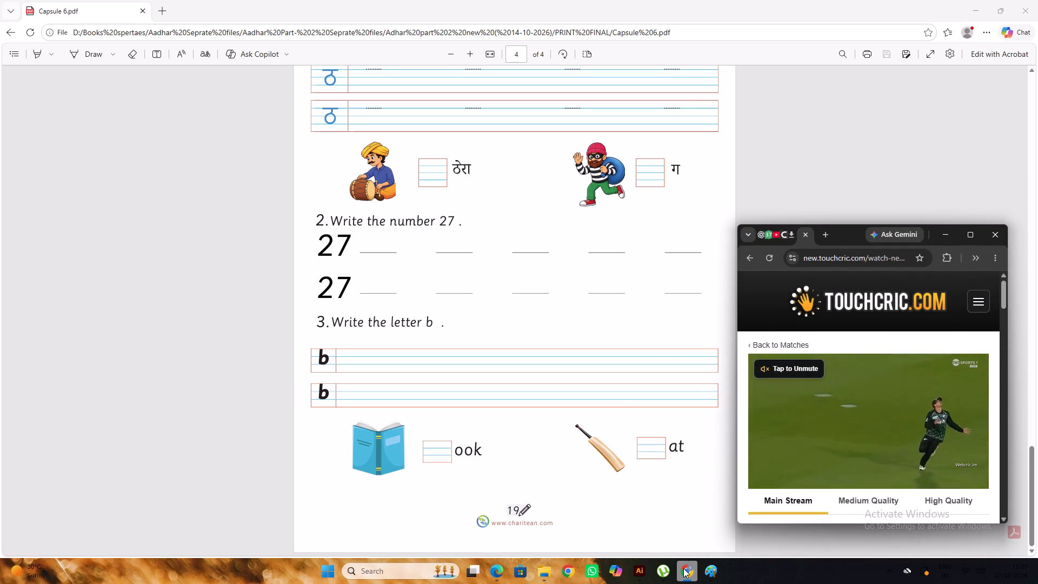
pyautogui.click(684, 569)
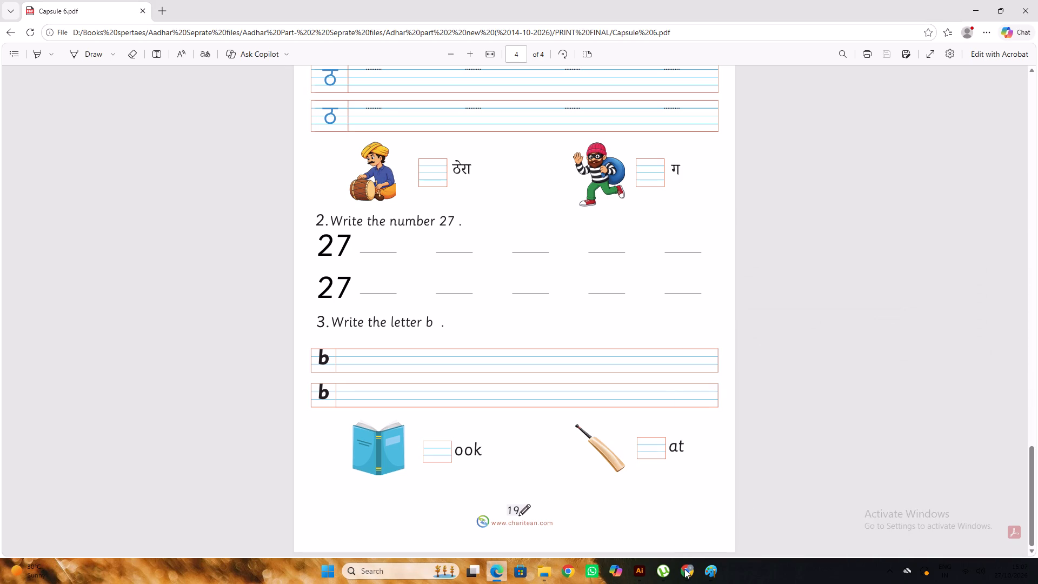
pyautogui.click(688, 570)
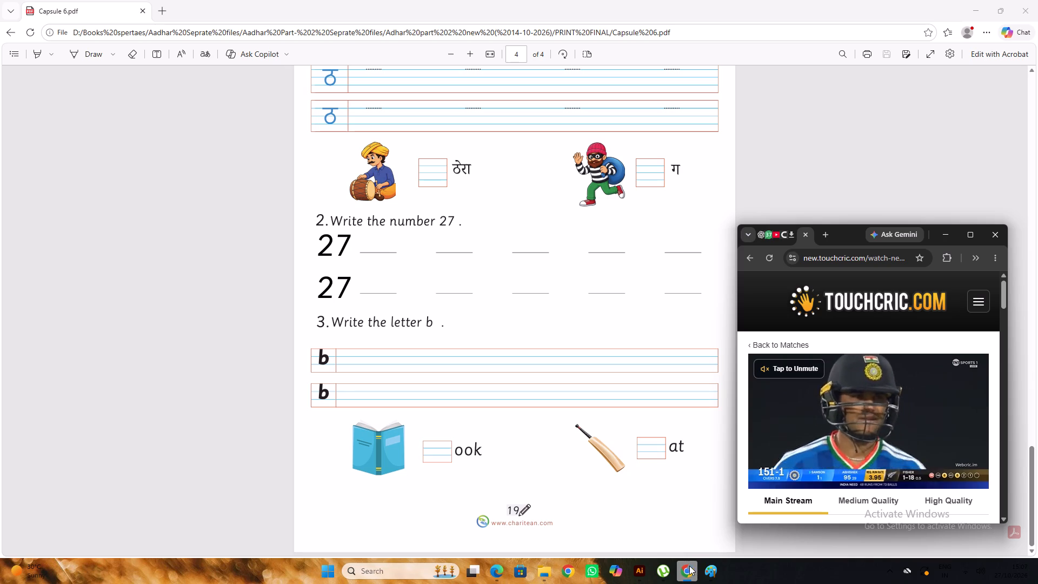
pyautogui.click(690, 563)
# Close the Capsule 6 PDF and open Capsule 7 from the PRINT FINAL folder in Illustrator.
pyautogui.scroll(-6, 629, 354)
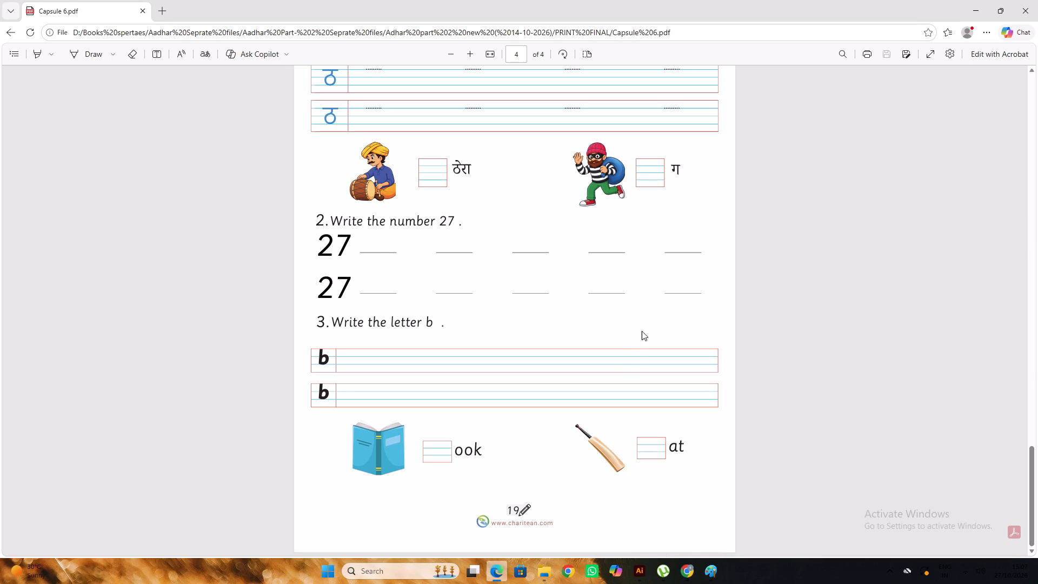
pyautogui.click(1020, 7)
pyautogui.scroll(-4, 552, 238)
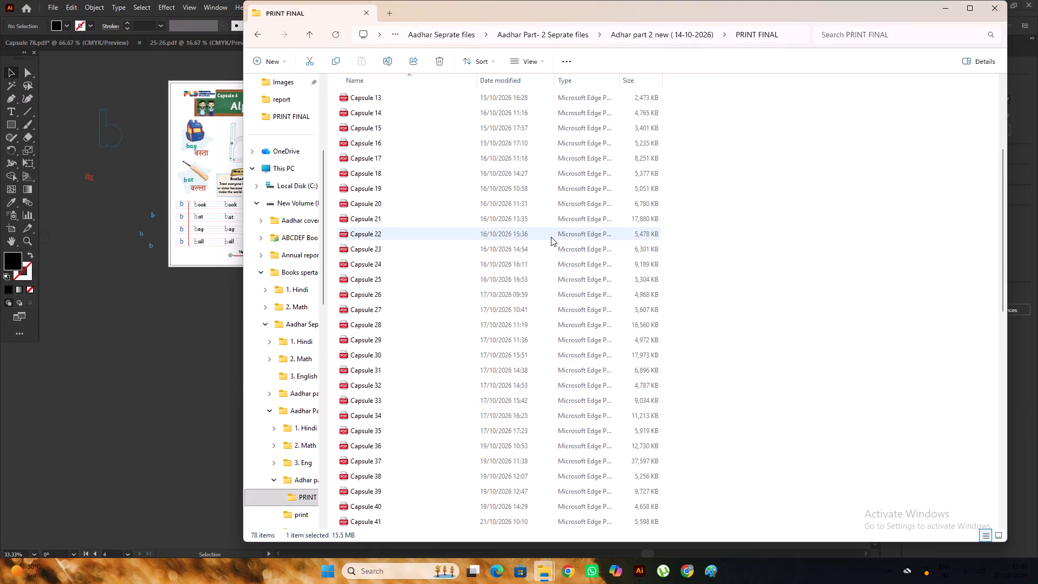
pyautogui.scroll(4, 551, 237)
pyautogui.click(445, 186)
pyautogui.rightClick(445, 186)
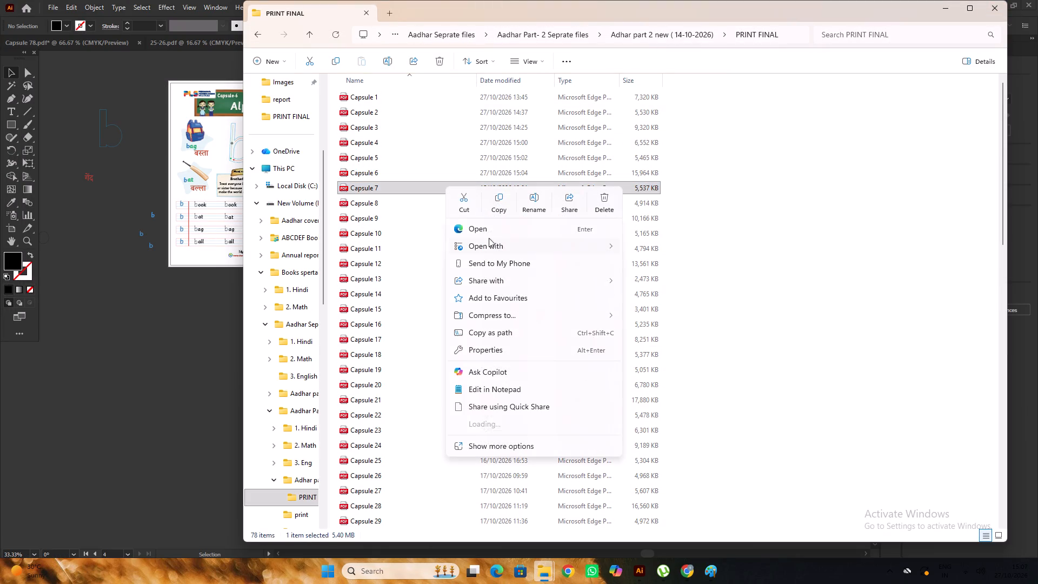
pyautogui.click(674, 247)
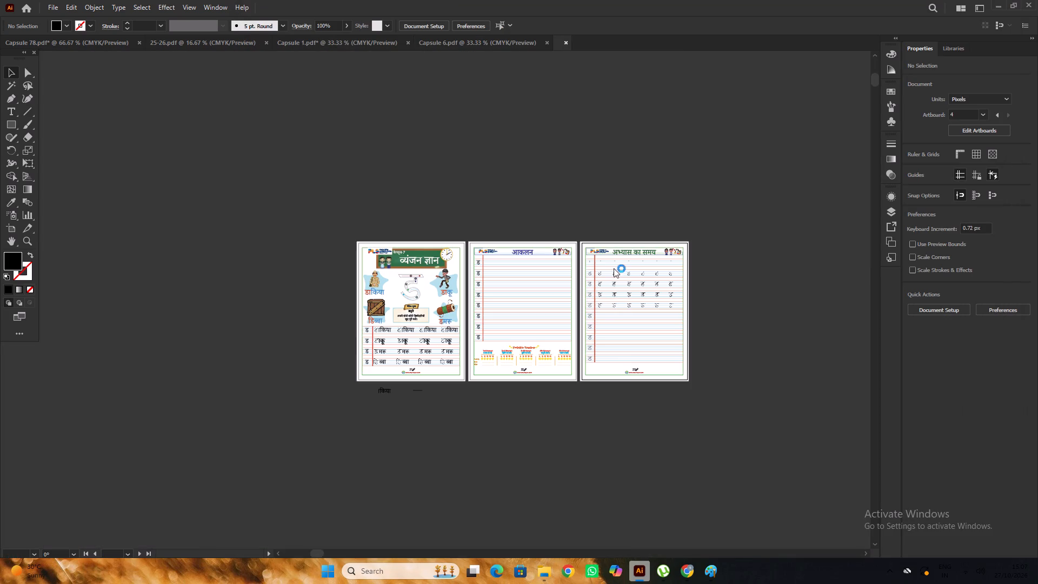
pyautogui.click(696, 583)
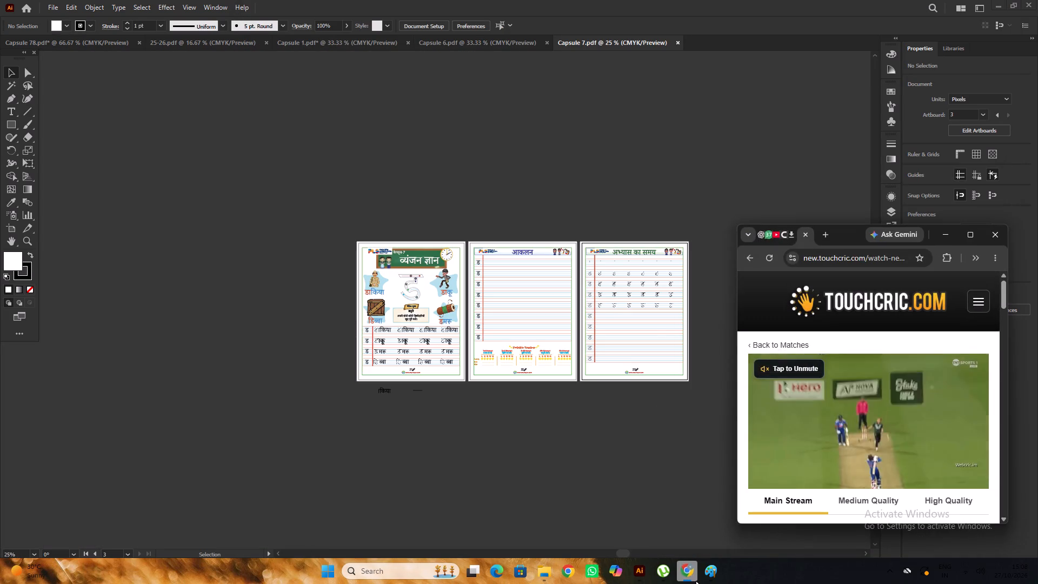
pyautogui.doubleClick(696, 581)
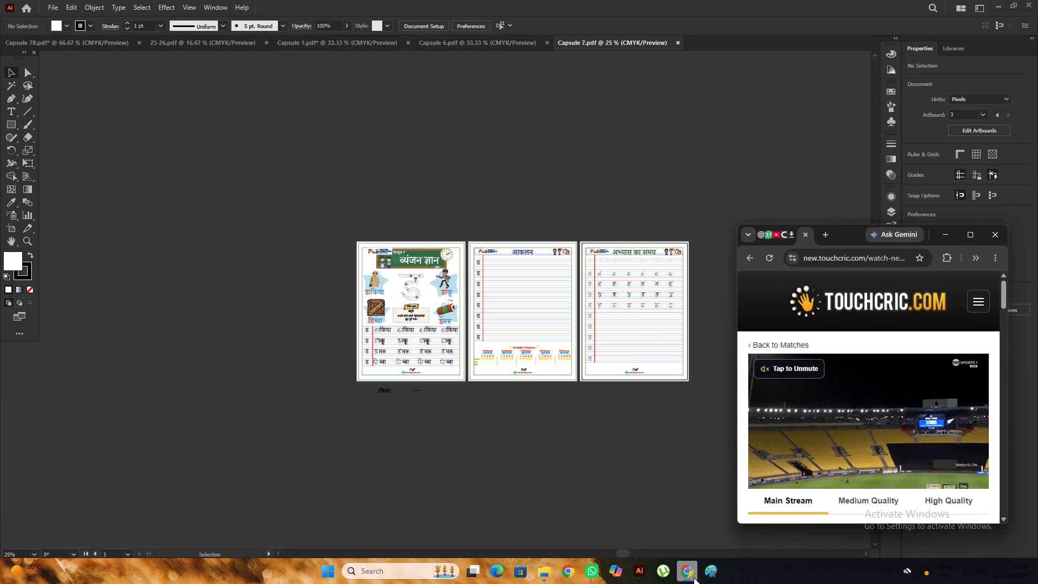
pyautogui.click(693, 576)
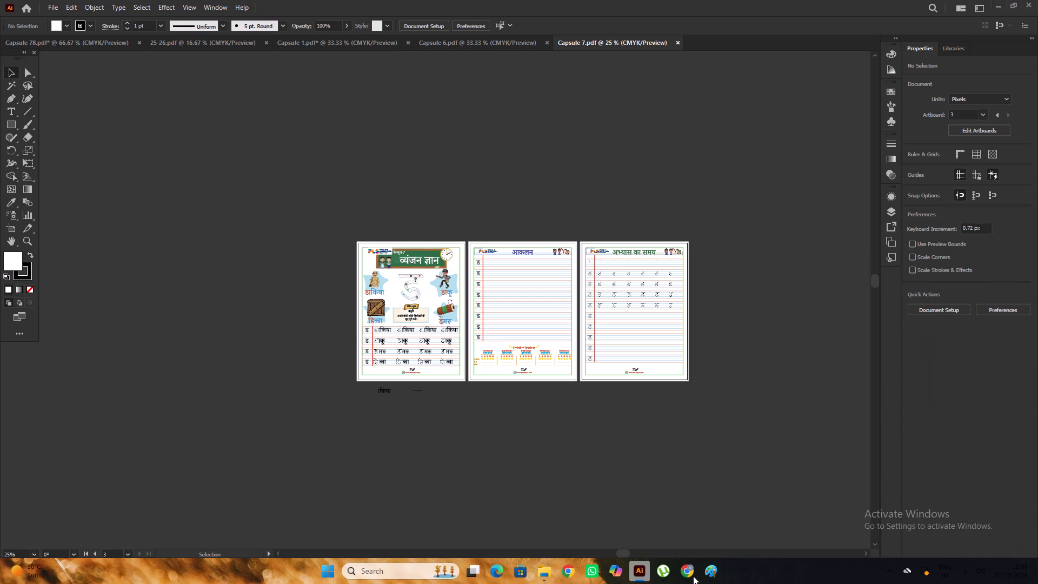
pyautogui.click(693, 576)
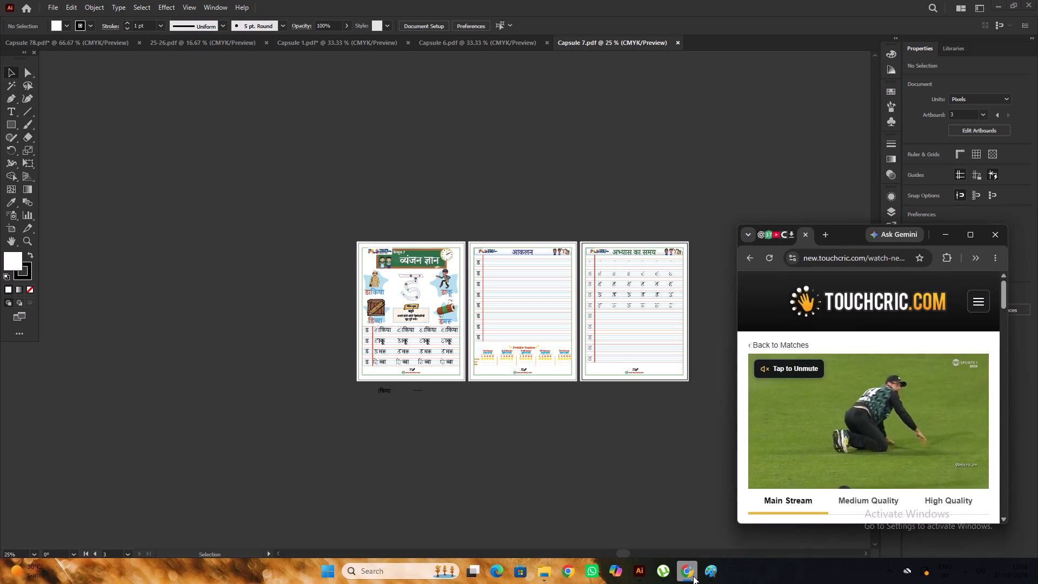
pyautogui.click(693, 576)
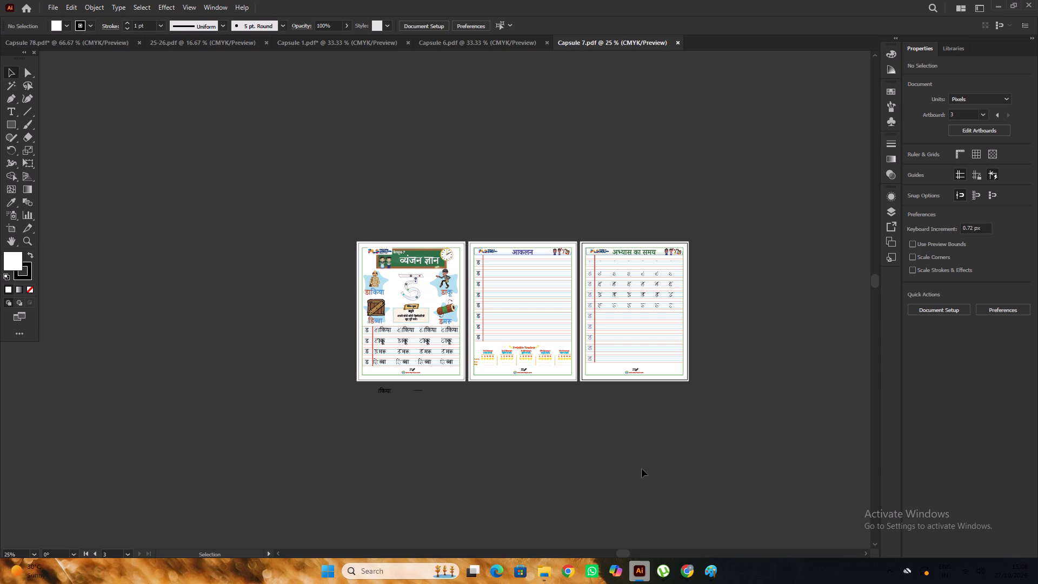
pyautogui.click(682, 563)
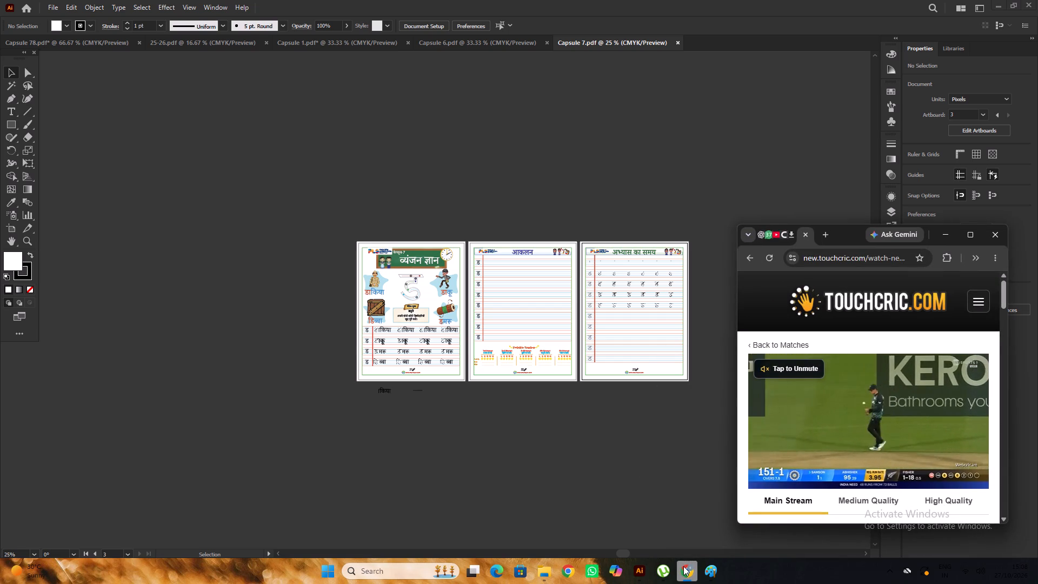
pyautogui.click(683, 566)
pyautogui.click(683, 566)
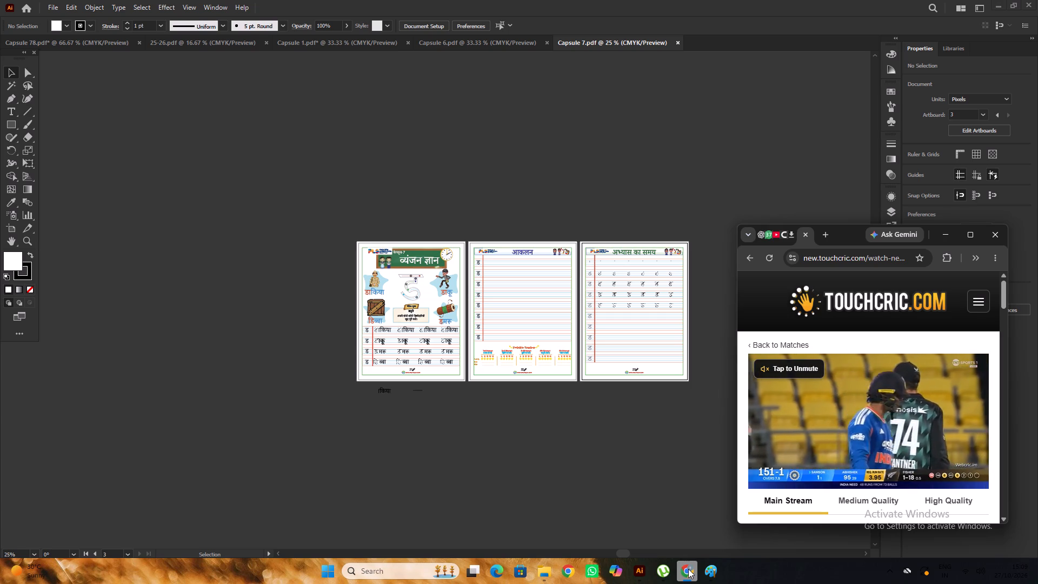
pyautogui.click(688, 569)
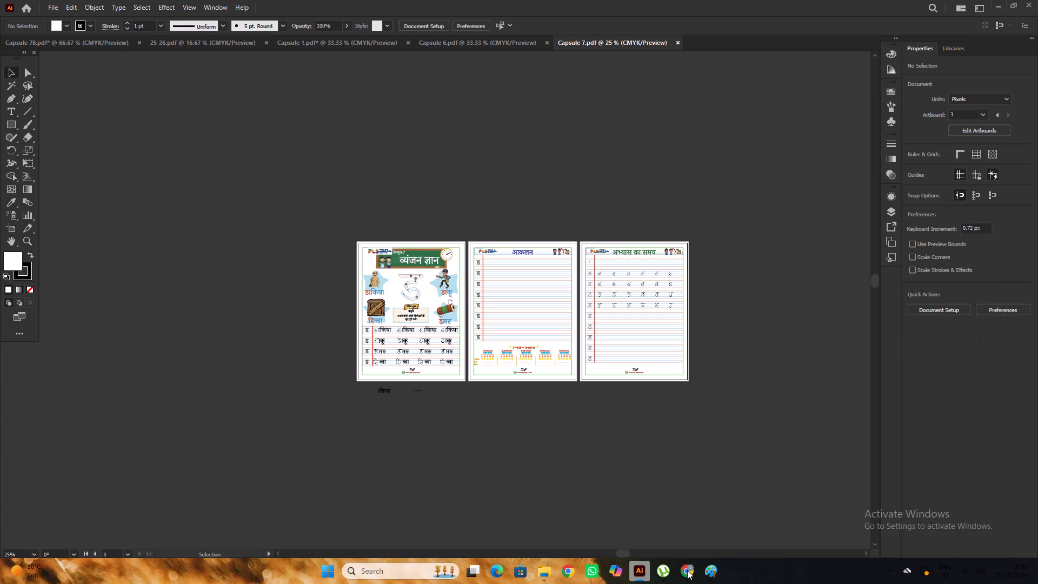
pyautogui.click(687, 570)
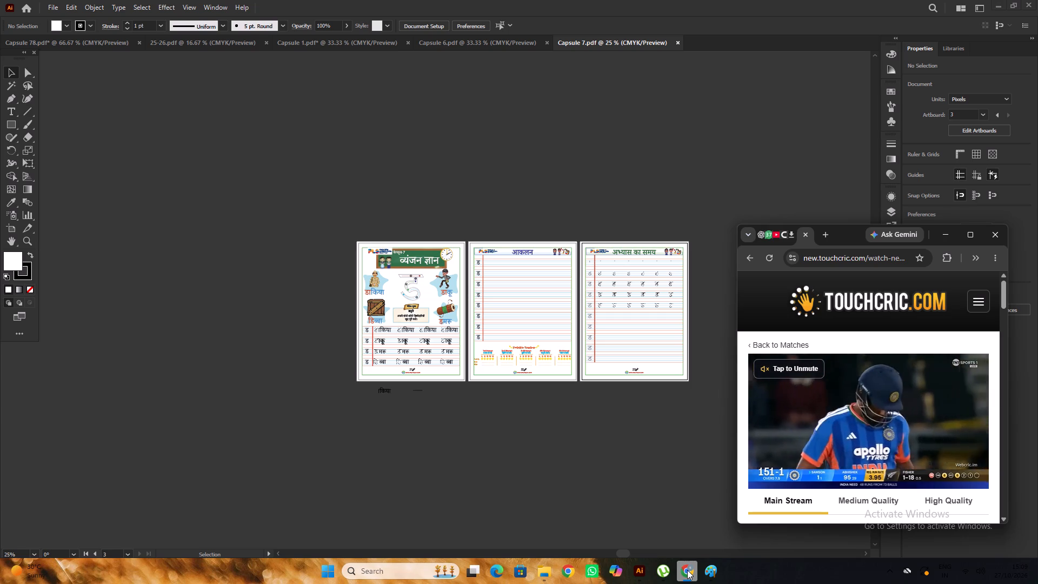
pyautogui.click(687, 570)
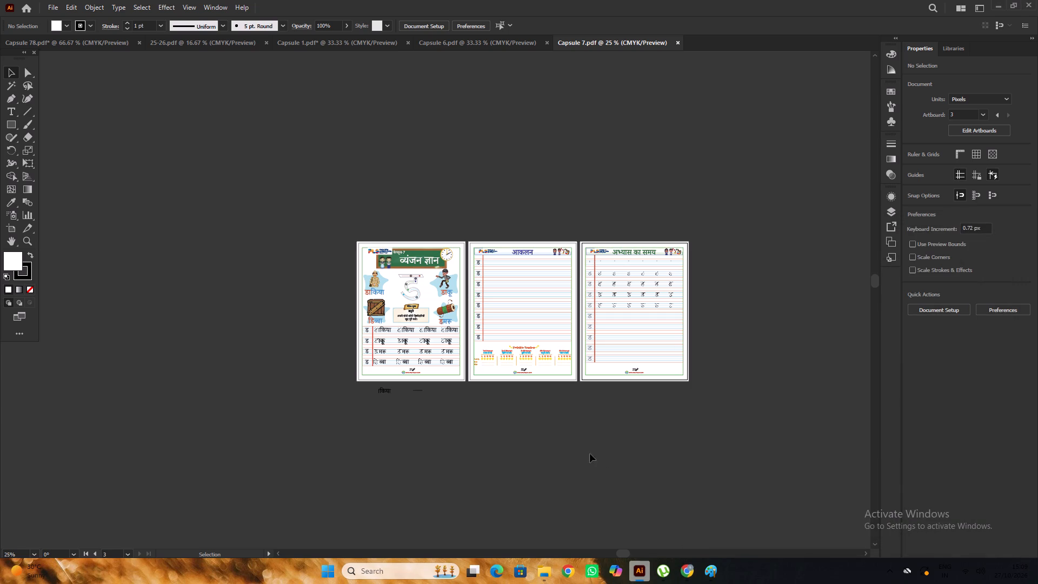
# Examine Capsule 7's page numbers and the word-tracing rows on its first page, especially the lettering in the डाकू row.
pyautogui.keyDown('alt'); pyautogui.scroll(2, 531, 391); pyautogui.keyUp('alt')
pyautogui.scroll(-1, 531, 391)
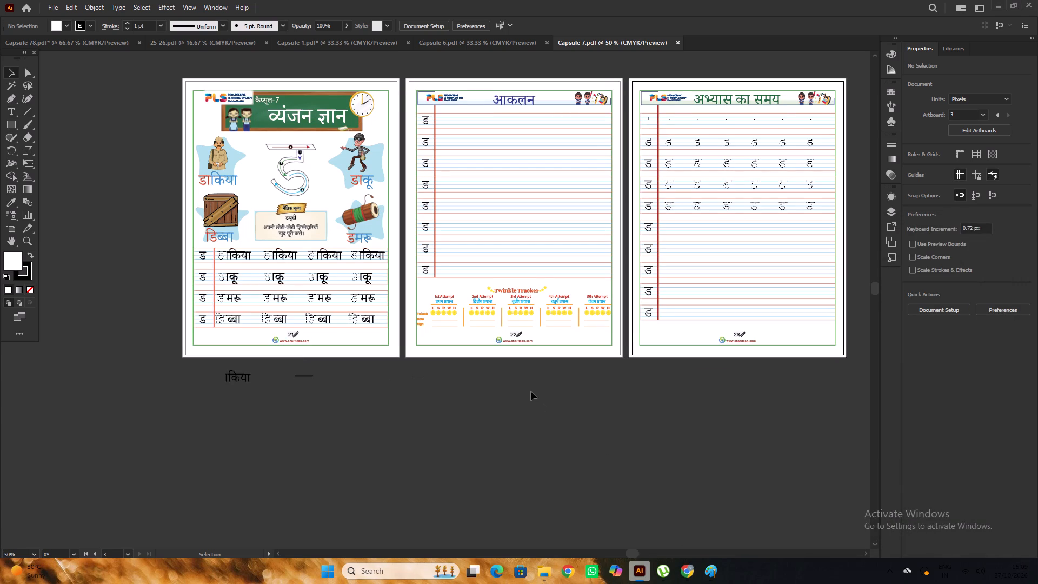
pyautogui.scroll(-2, 531, 391)
pyautogui.keyDown('alt'); pyautogui.scroll(2, 177, 229); pyautogui.keyUp('alt')
pyautogui.click(292, 275)
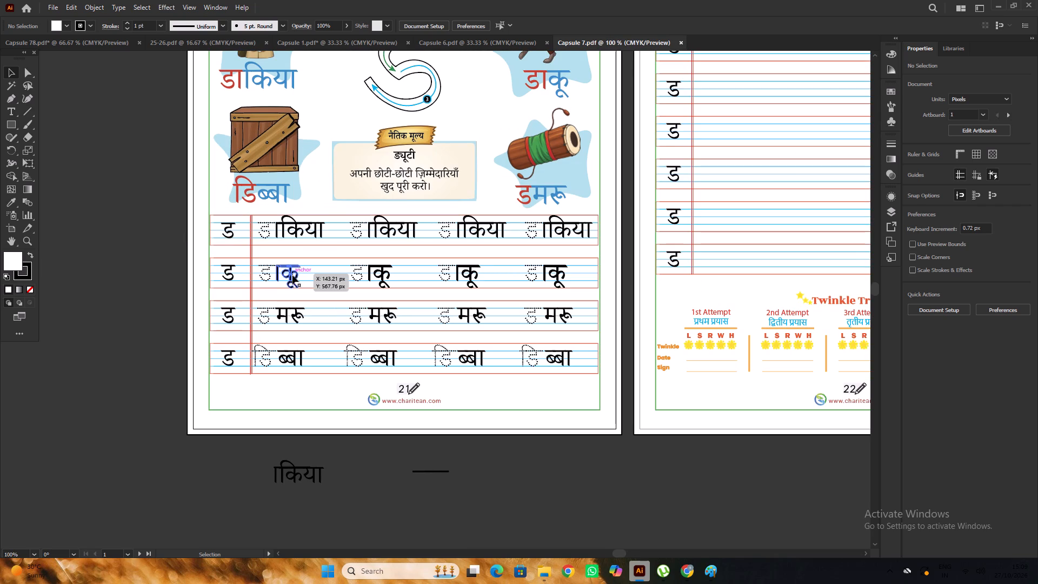
pyautogui.click(459, 463)
pyautogui.keyDown('alt'); pyautogui.scroll(3, 353, 254); pyautogui.keyUp('alt')
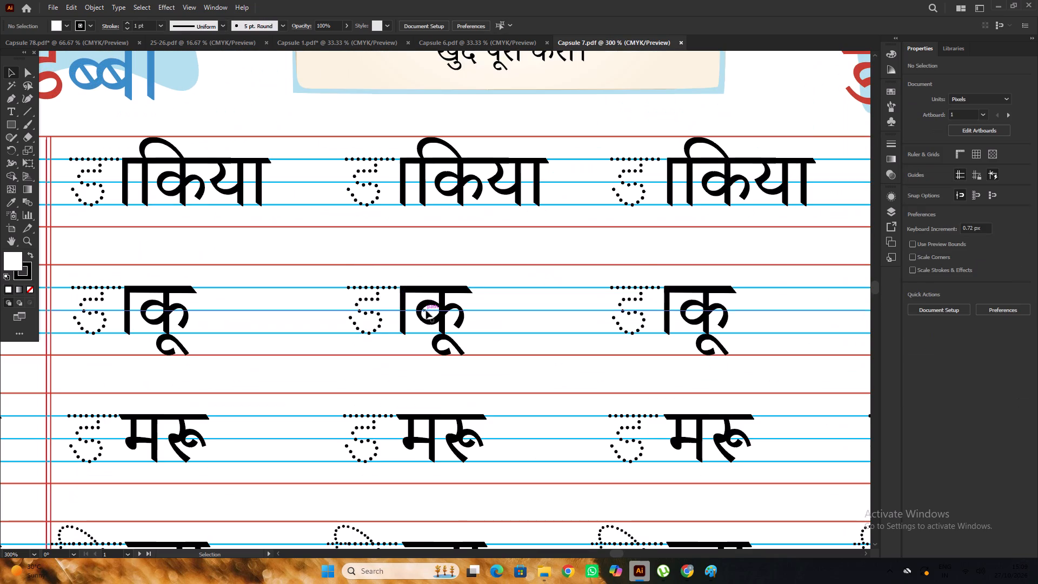
pyautogui.click(437, 311)
pyautogui.scroll(-3, 437, 311)
pyautogui.keyDown('alt'); pyautogui.scroll(-2, 437, 311); pyautogui.keyUp('alt')
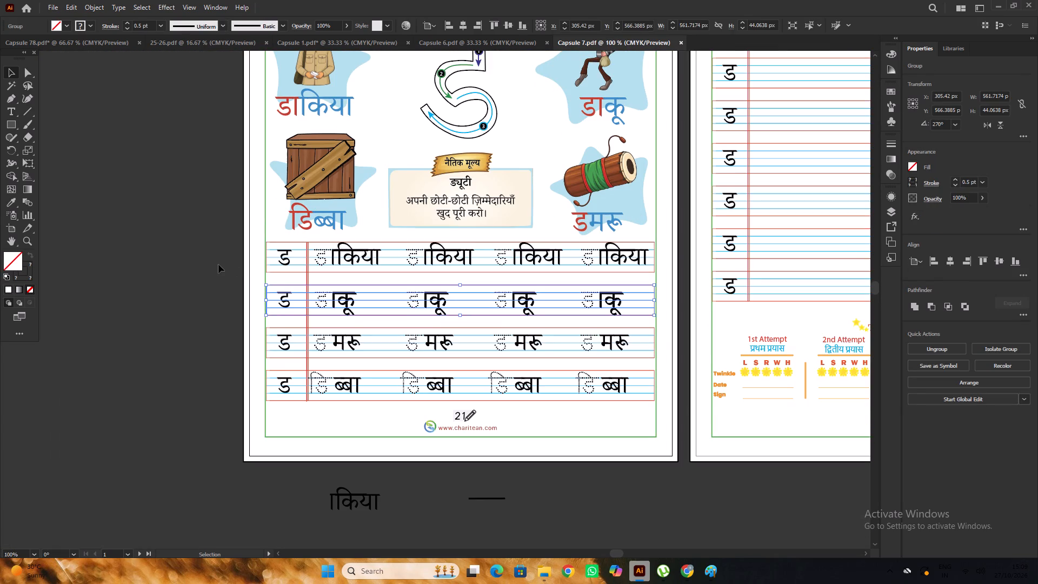
pyautogui.doubleClick(215, 263)
pyautogui.scroll(-4, 215, 263)
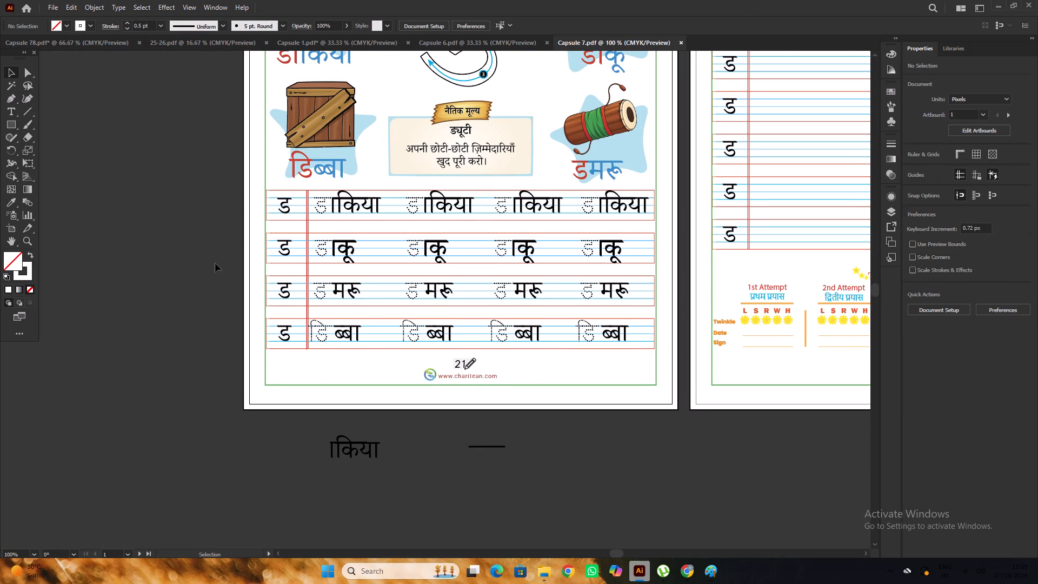
pyautogui.scroll(3, 215, 263)
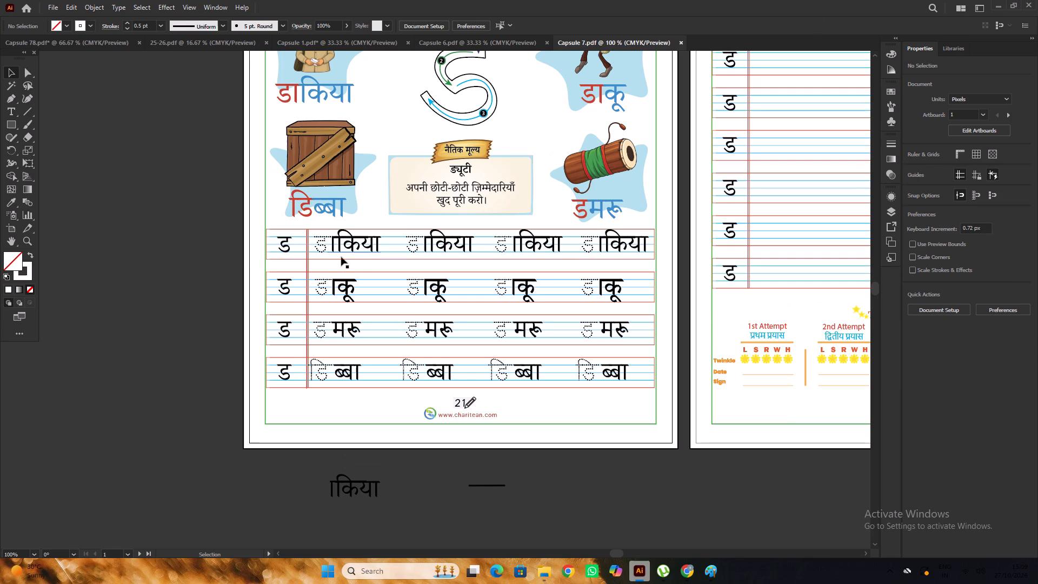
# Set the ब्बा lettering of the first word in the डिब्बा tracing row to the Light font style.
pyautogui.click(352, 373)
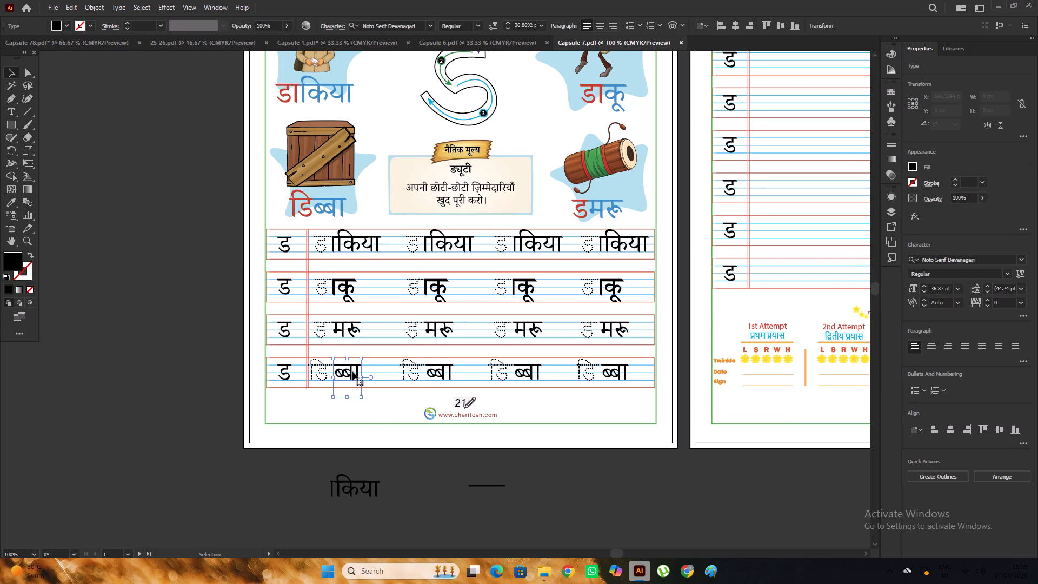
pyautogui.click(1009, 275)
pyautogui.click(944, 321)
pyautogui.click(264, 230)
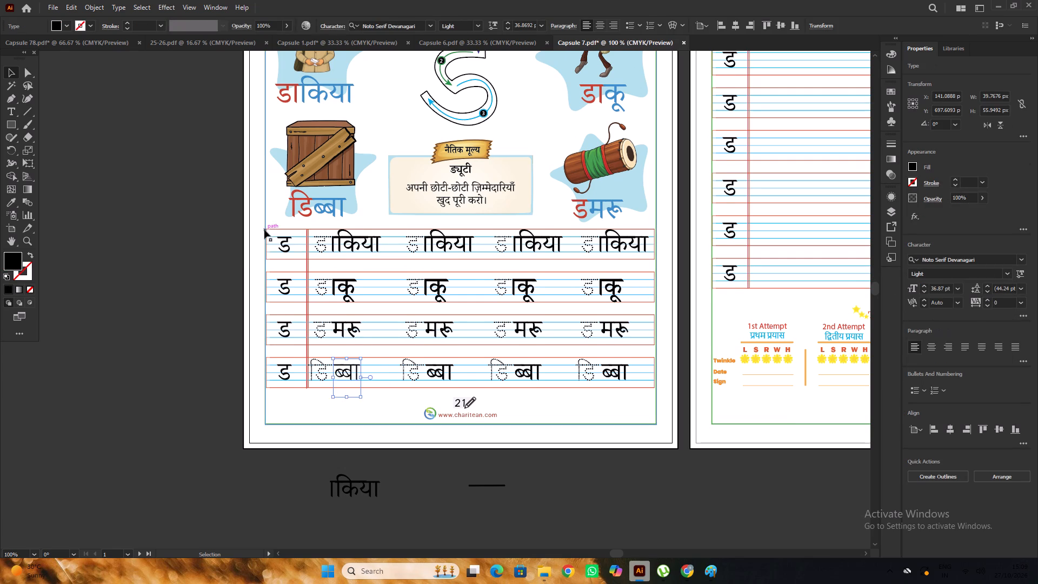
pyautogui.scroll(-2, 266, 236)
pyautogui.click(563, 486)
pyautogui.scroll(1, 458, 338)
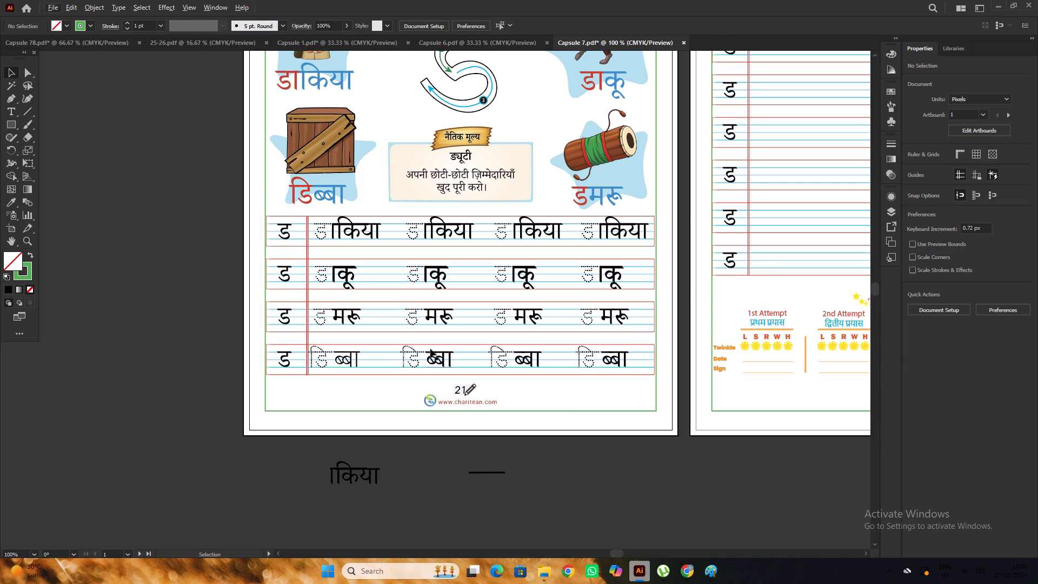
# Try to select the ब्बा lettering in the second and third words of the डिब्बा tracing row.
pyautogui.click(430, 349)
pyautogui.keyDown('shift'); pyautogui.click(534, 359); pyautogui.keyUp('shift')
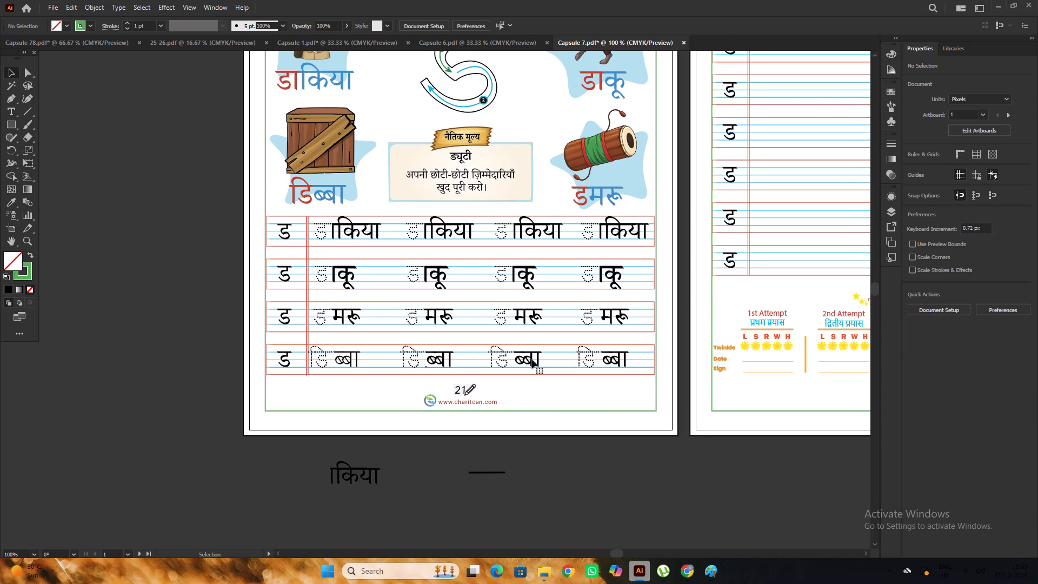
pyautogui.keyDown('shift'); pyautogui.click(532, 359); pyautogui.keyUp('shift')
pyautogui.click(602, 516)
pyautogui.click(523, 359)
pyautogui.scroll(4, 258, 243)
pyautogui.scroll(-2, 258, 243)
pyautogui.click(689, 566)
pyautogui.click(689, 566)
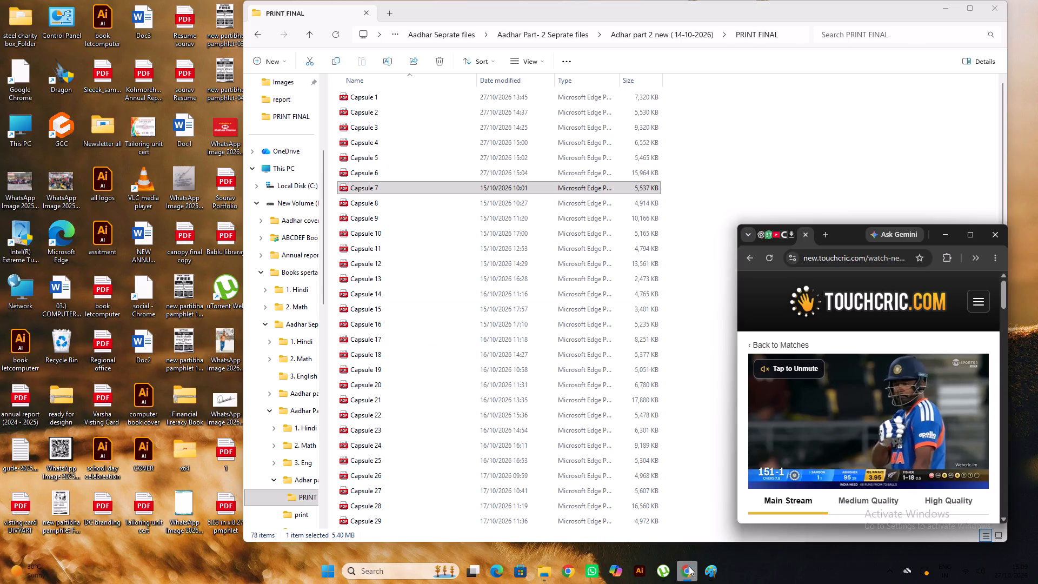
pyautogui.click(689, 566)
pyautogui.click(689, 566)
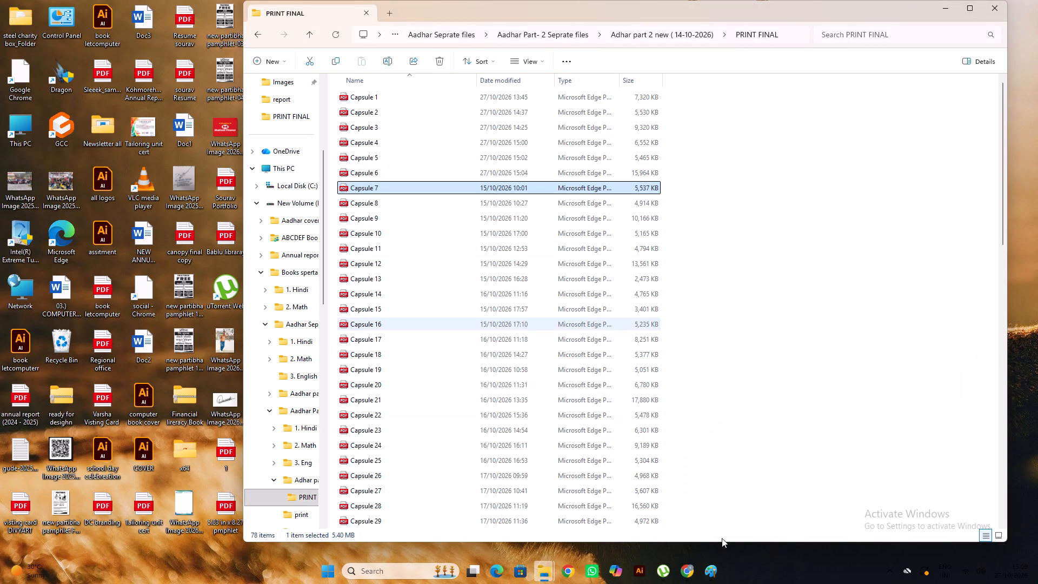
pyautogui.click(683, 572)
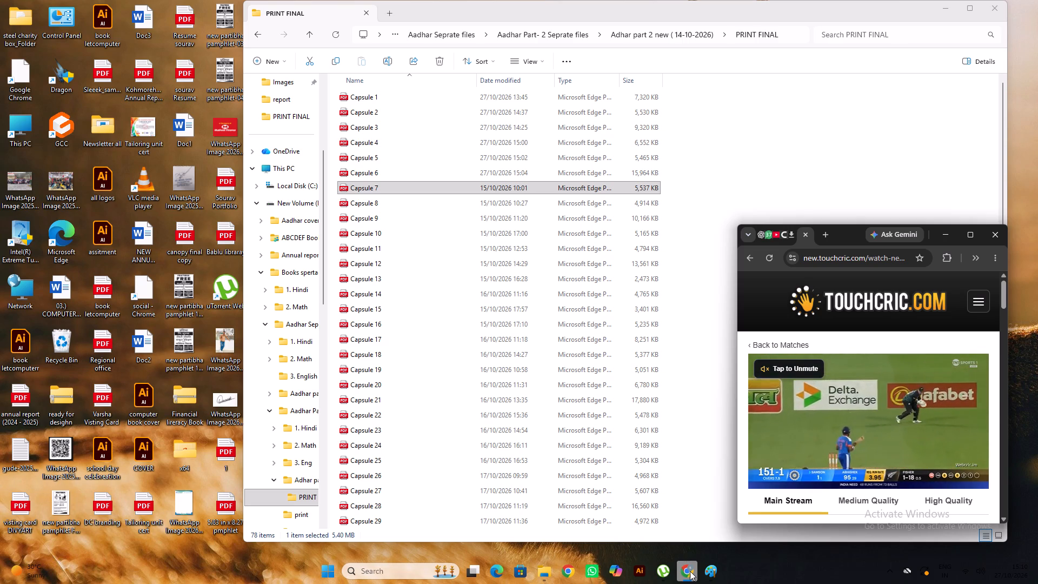
# Minimize the cricket stream window and switch off the computer's Wi-Fi connection.
pyautogui.click(690, 571)
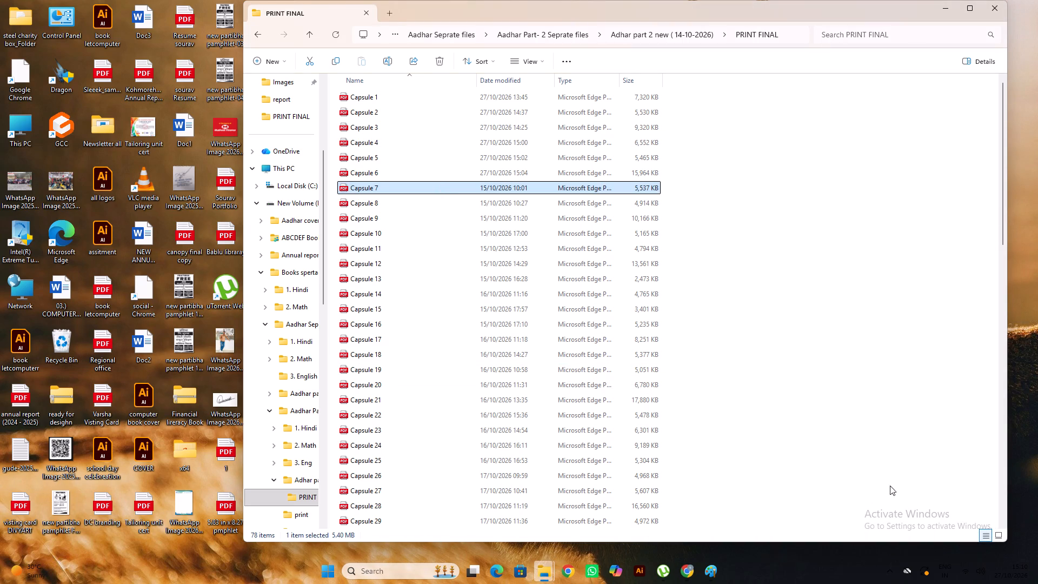
pyautogui.click(960, 576)
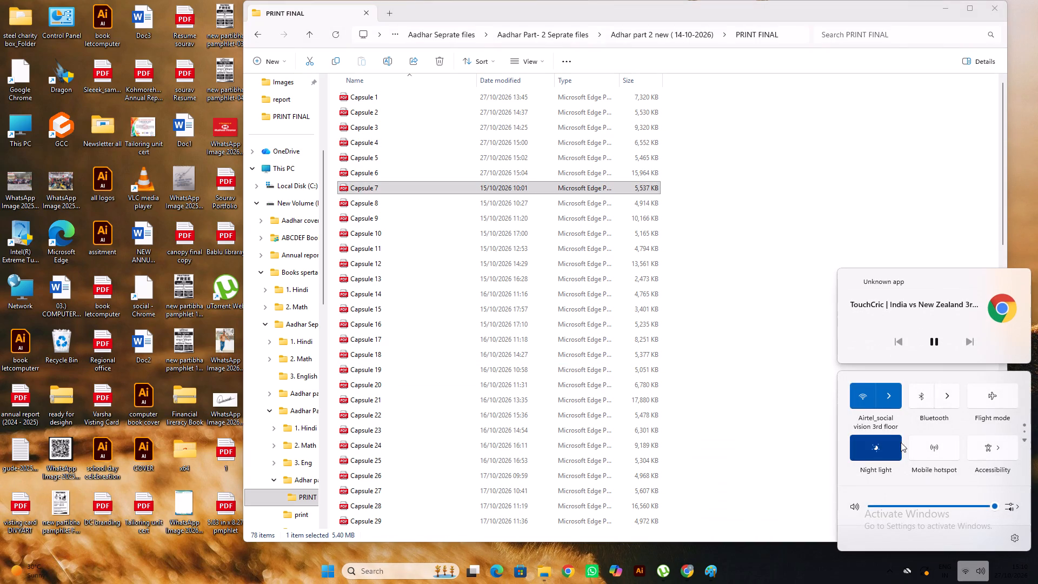
pyautogui.click(853, 397)
pyautogui.click(780, 384)
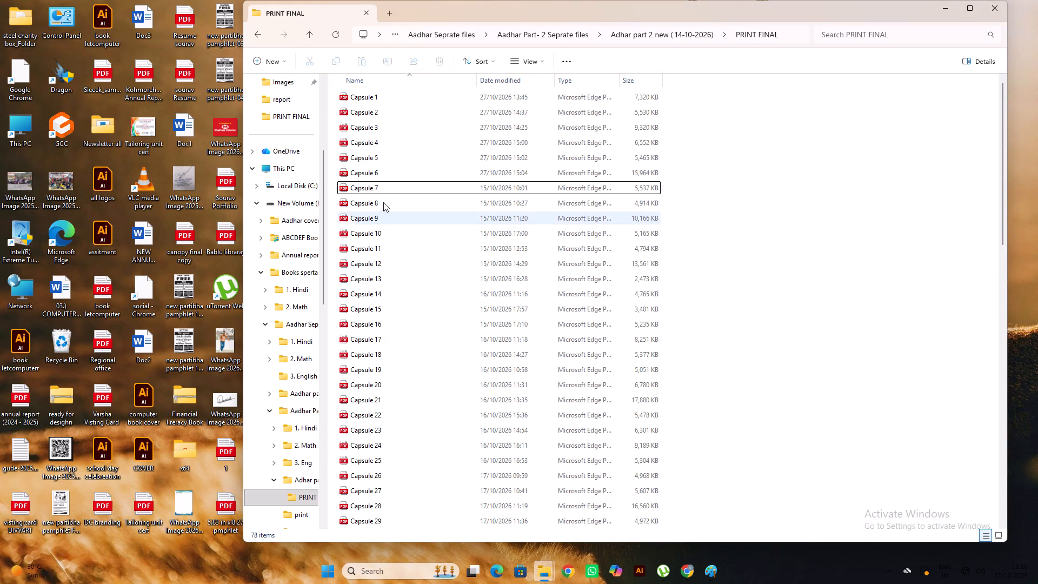
# Reopen the Capsule 7 PDF from the PRINT FINAL folder in Illustrator.
pyautogui.rightClick(375, 190)
pyautogui.click(574, 252)
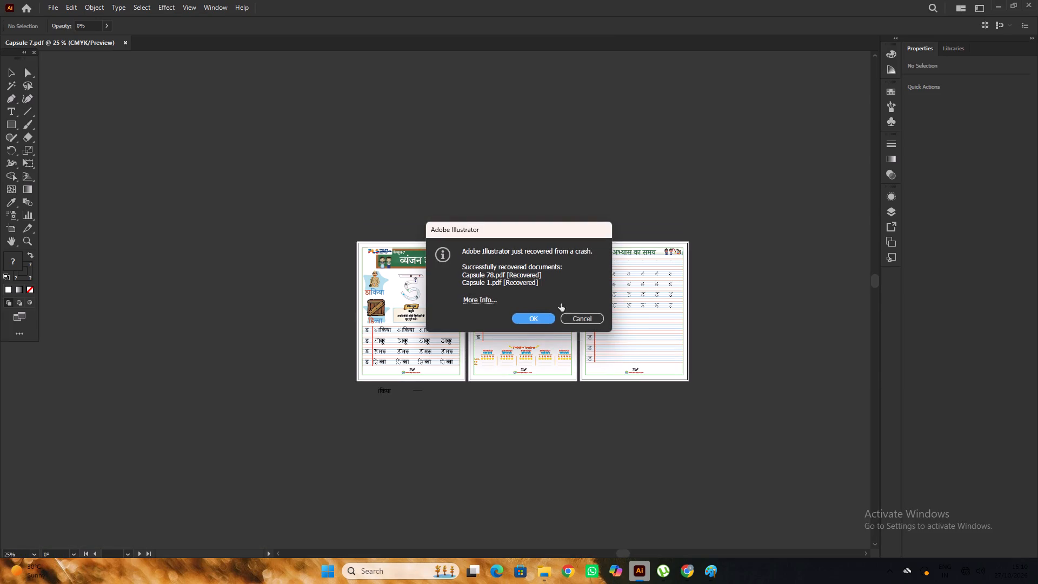
# Accept the crash-recovered documents, close the recovered Capsule 78 without saving, and return to the Capsule 7 document.
pyautogui.click(541, 314)
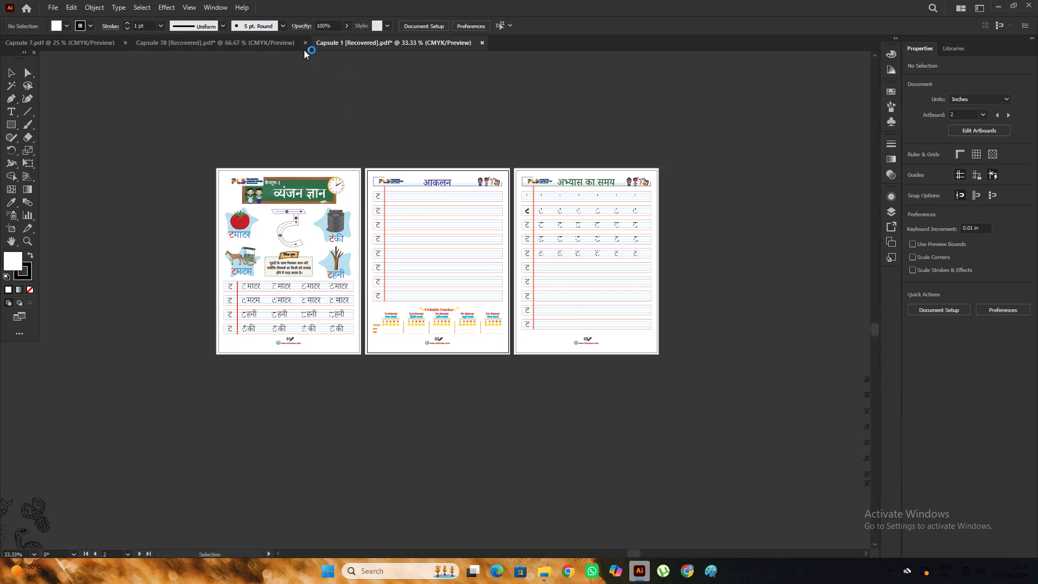
pyautogui.click(304, 44)
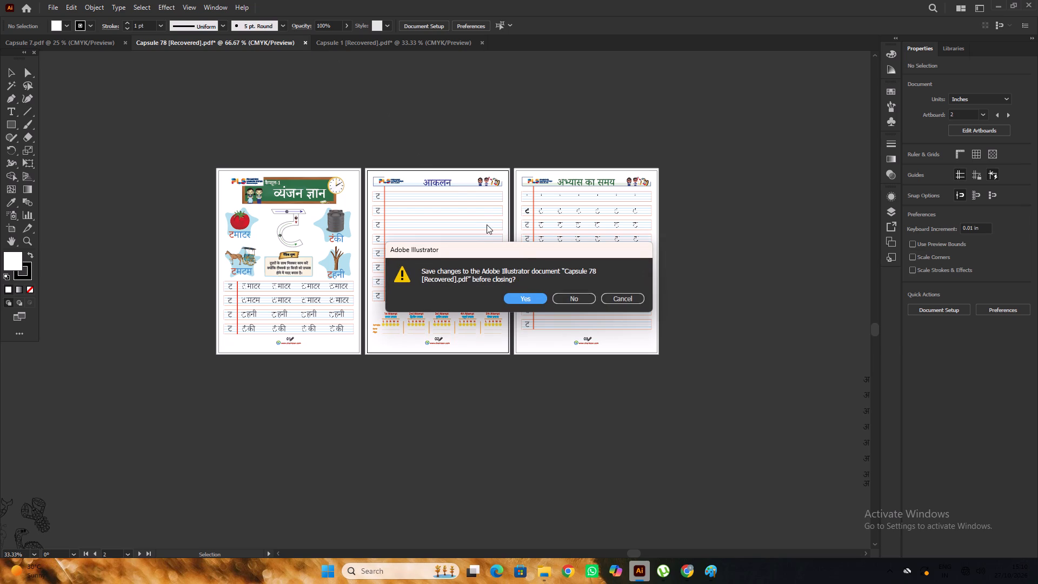
pyautogui.click(575, 301)
pyautogui.click(273, 43)
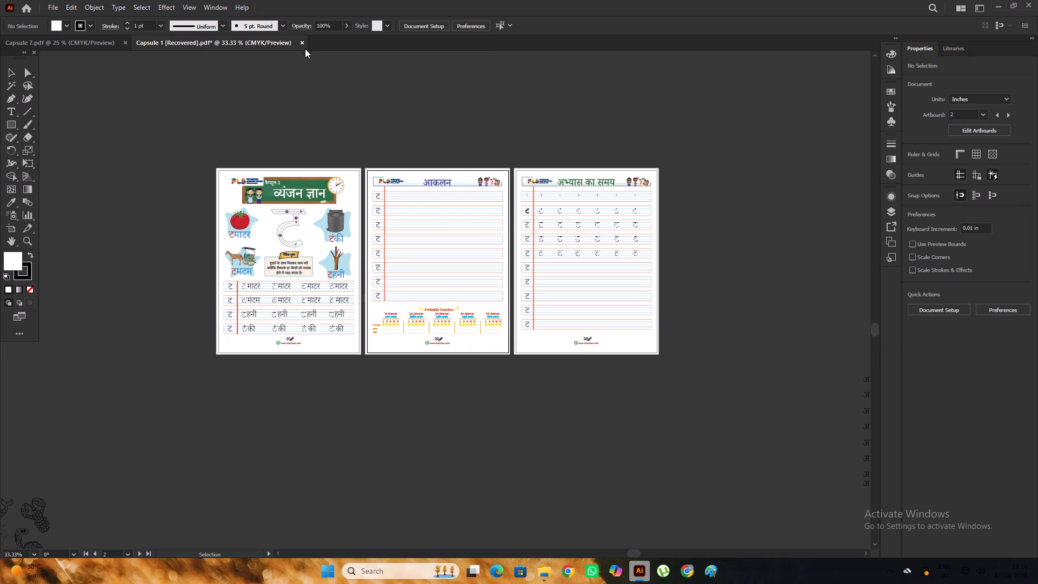
pyautogui.click(105, 44)
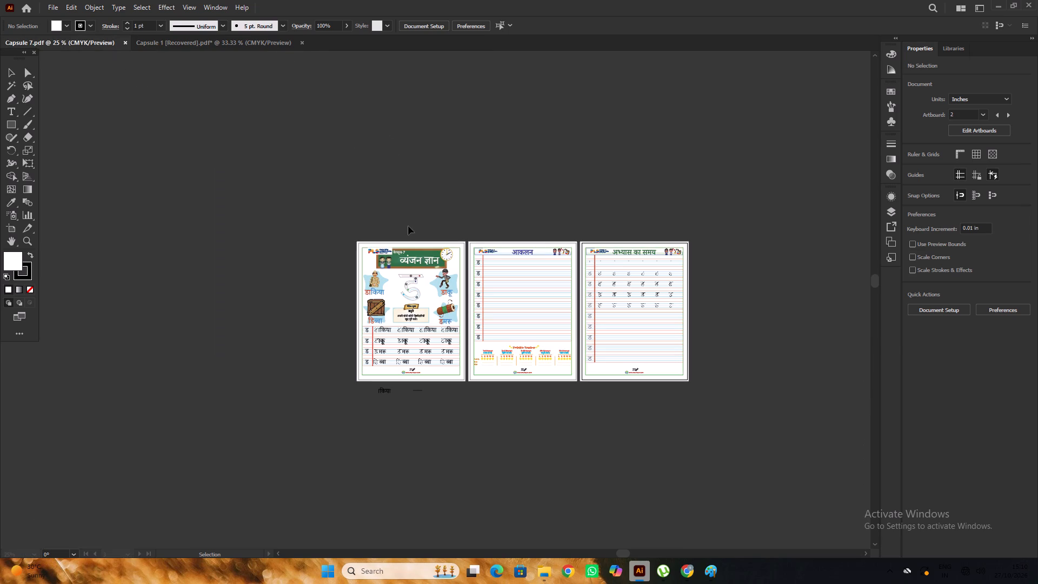
# Turn on the computer's WiFi in the Windows quick settings.
pyautogui.click(969, 576)
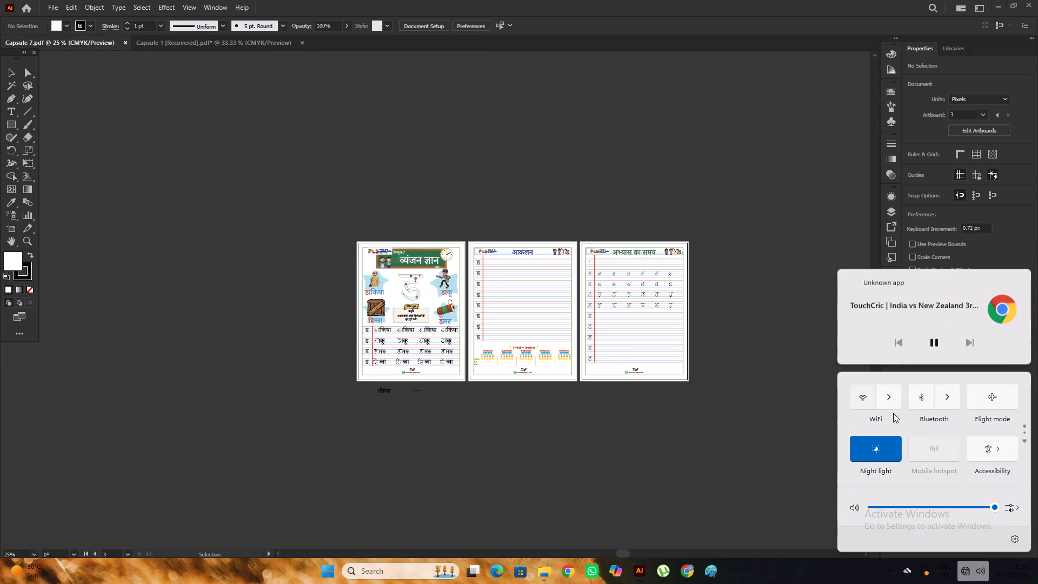
pyautogui.click(861, 400)
pyautogui.click(754, 448)
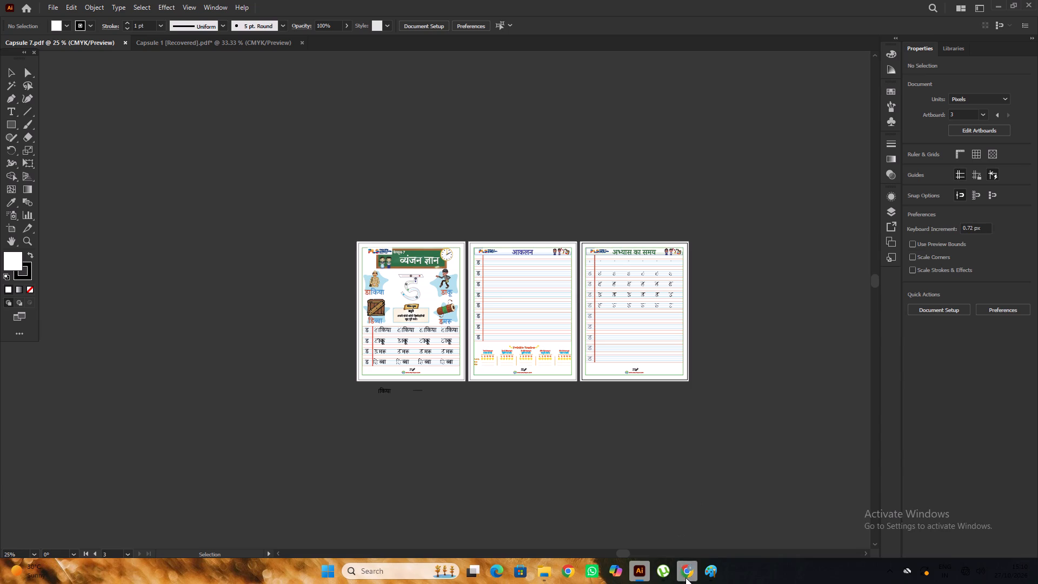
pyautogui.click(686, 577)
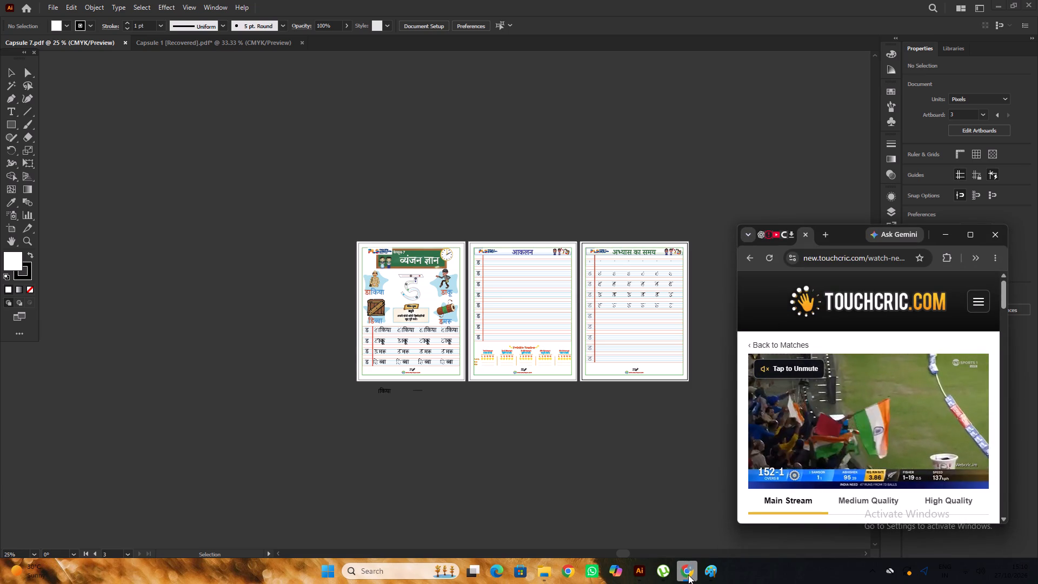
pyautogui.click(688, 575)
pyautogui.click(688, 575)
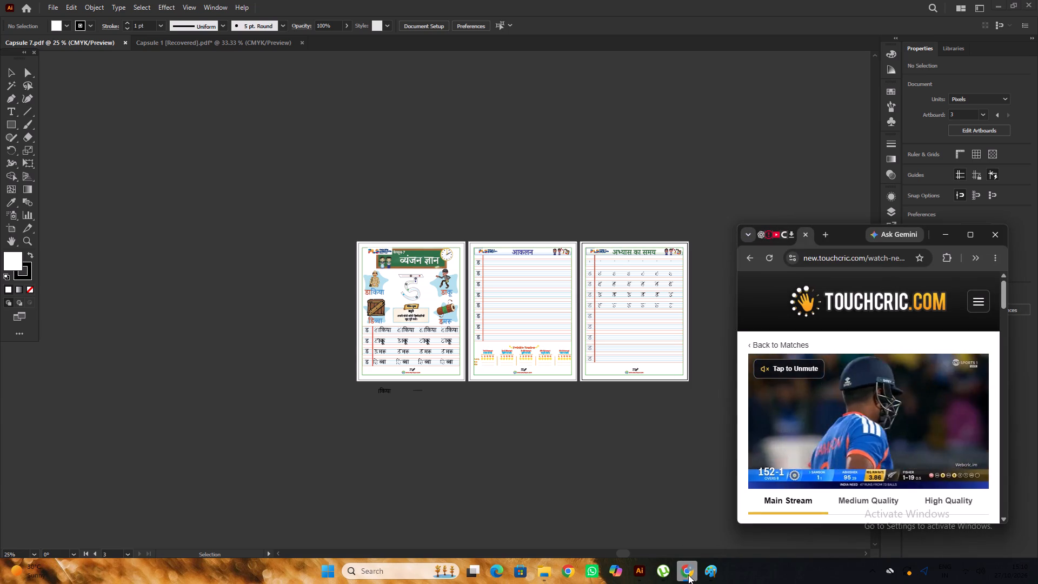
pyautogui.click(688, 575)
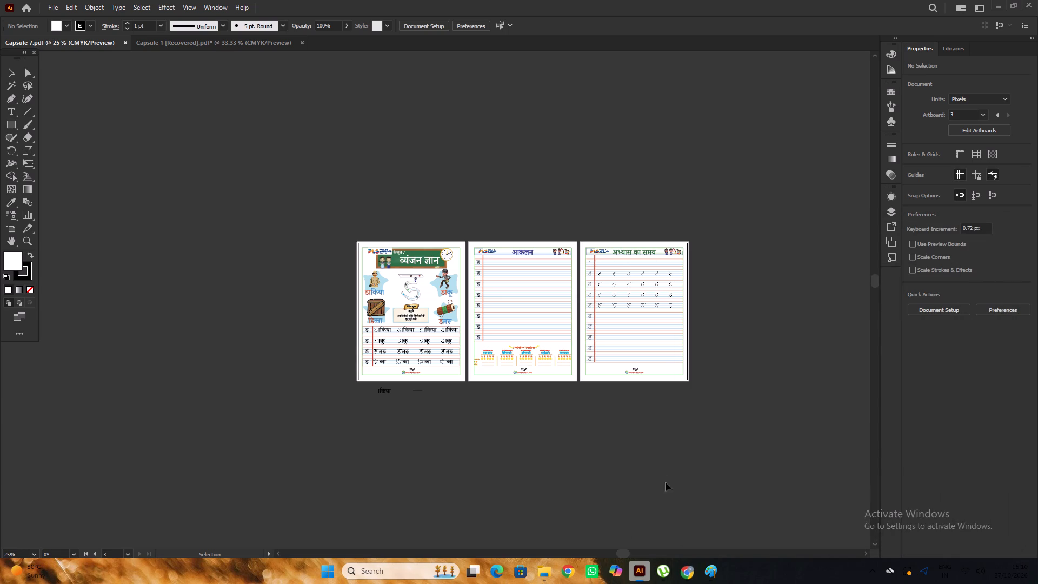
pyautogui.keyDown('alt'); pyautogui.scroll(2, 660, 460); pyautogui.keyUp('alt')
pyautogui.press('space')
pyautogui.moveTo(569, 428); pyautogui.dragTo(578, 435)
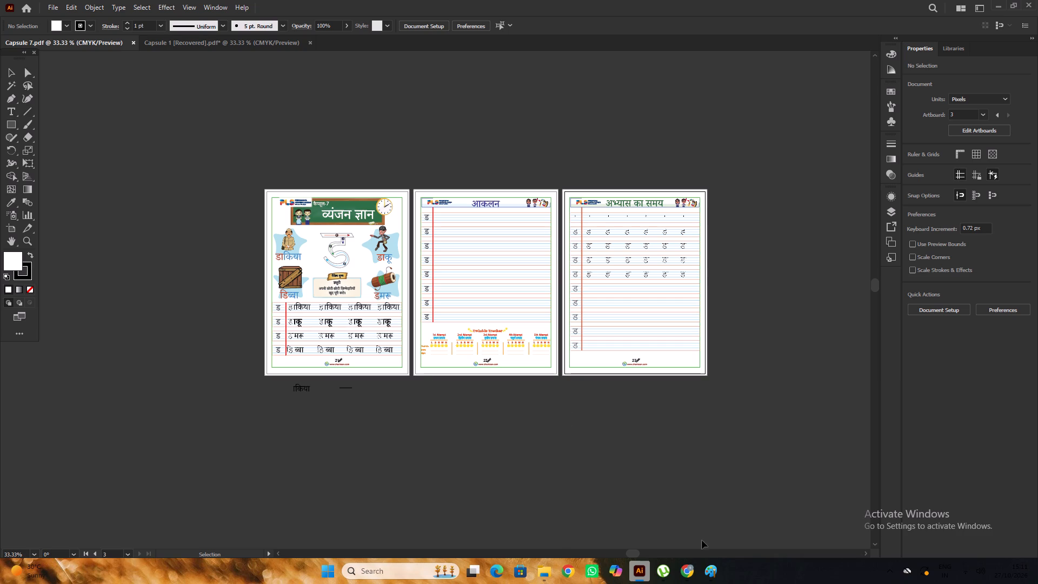
# Switch to Chrome, reload the Touchcric stream page, go back to the live match list and maximise the window.
pyautogui.click(688, 569)
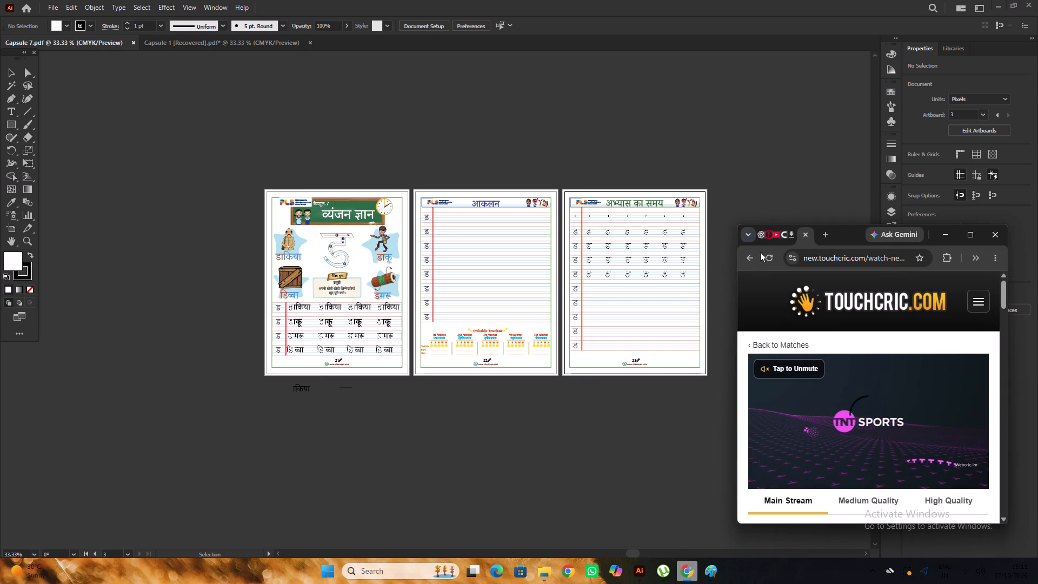
pyautogui.click(769, 253)
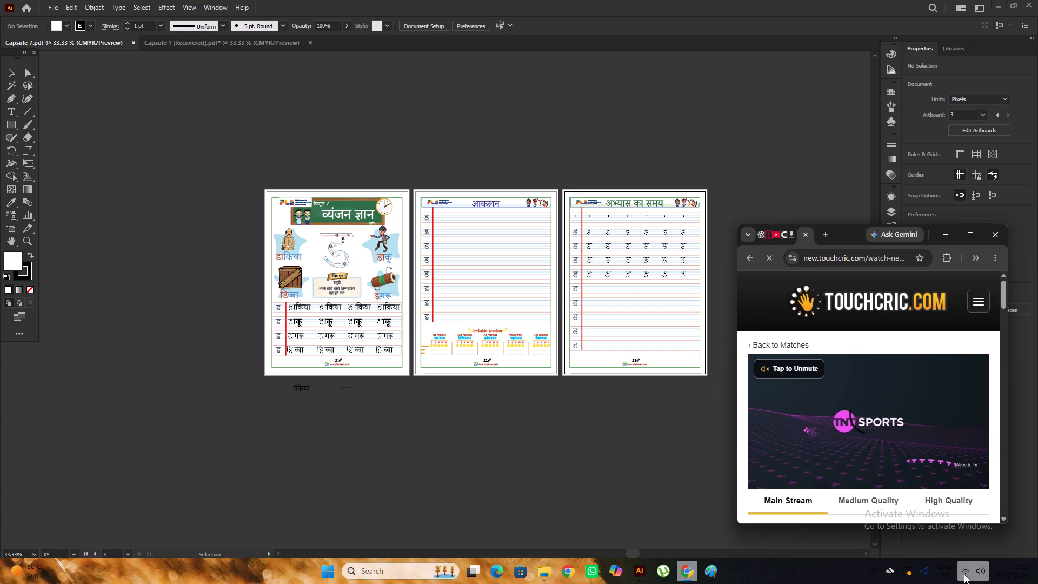
pyautogui.click(749, 260)
pyautogui.click(968, 238)
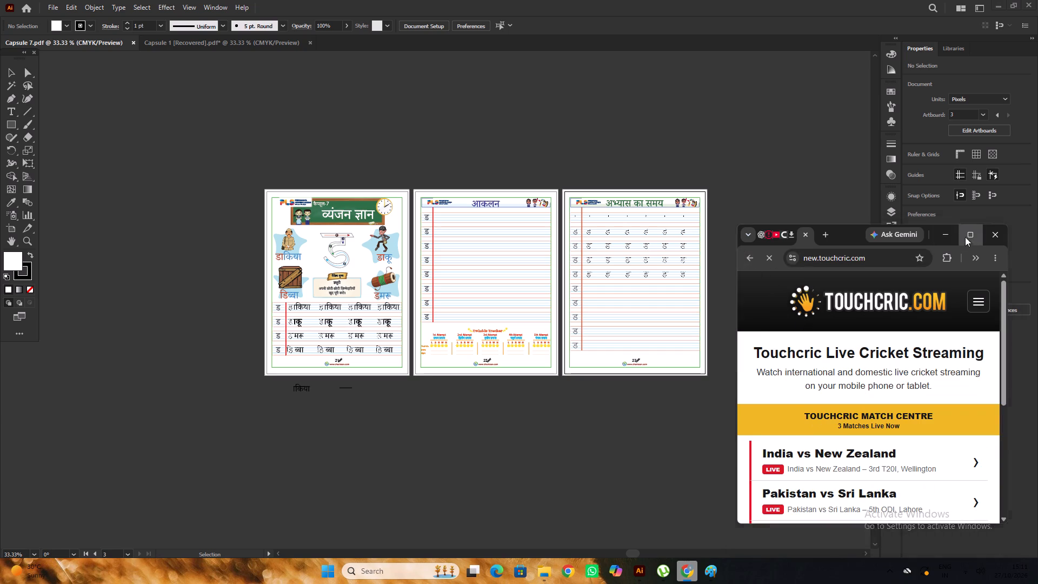
# Close the cricbuzz.com page and open a new browser tab ready for a Google search.
pyautogui.click(766, 0)
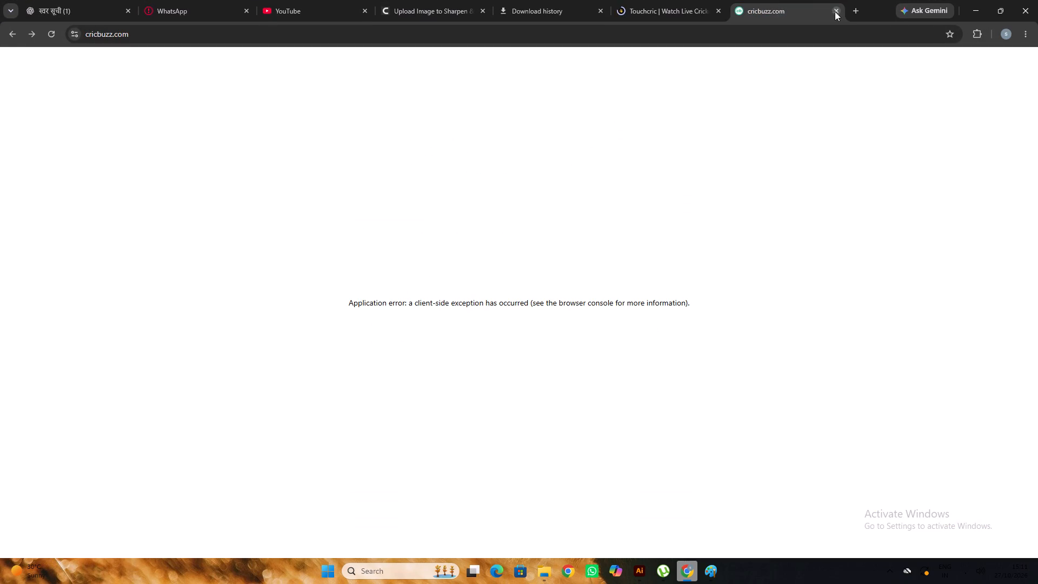
pyautogui.click(836, 11)
pyautogui.click(799, 5)
pyautogui.click(418, 228)
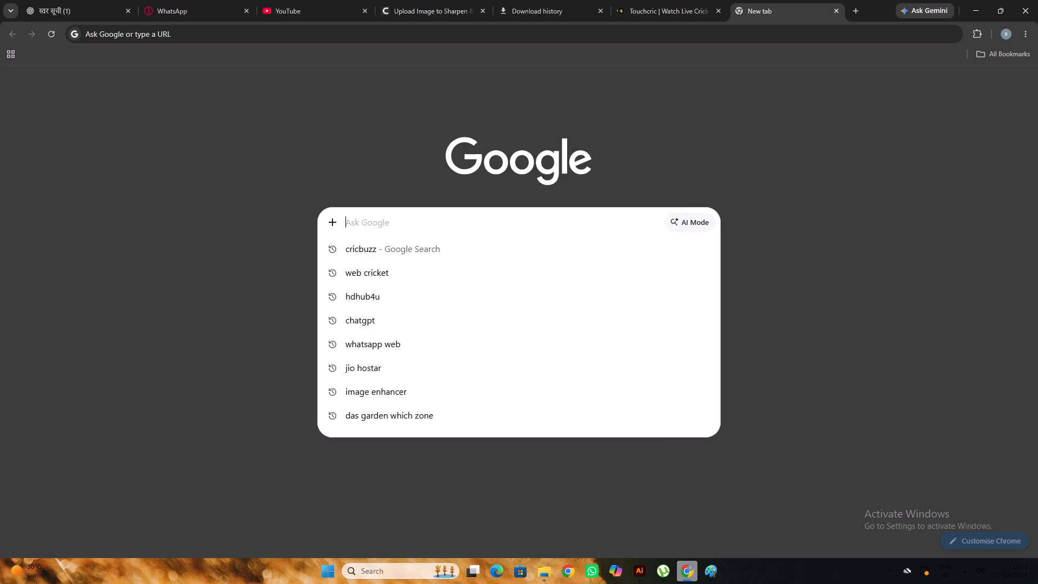
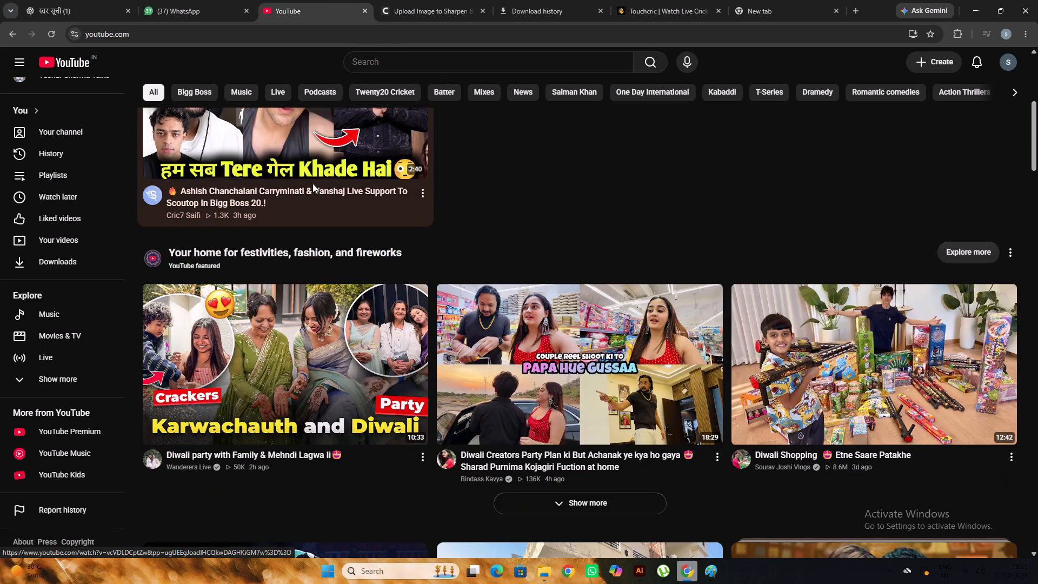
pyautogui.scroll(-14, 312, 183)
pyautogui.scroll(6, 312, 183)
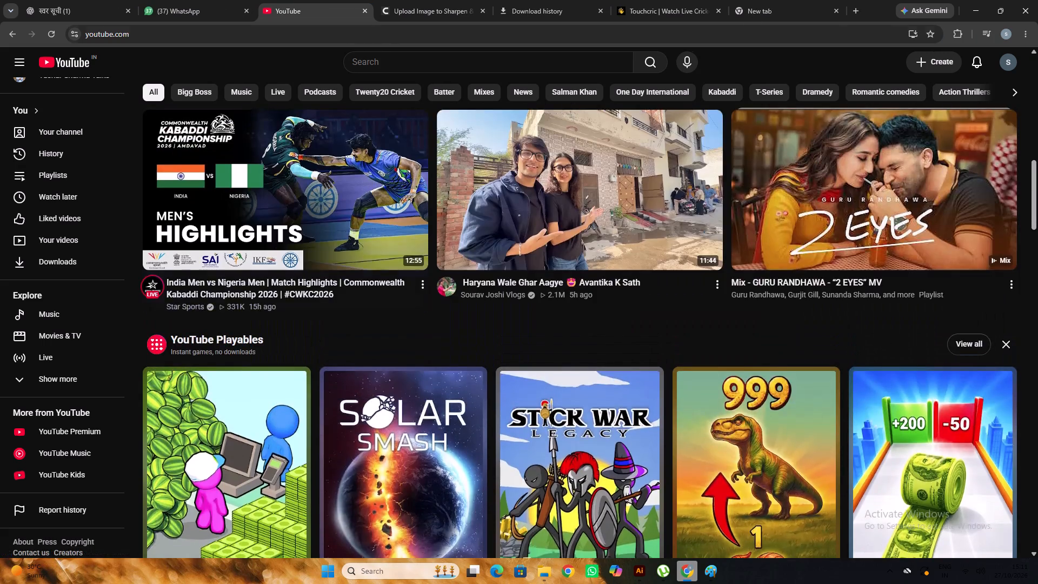
# Search Google for hdhub4u in the empty browser tab.
pyautogui.click(756, 0)
pyautogui.click(511, 209)
pyautogui.click(431, 243)
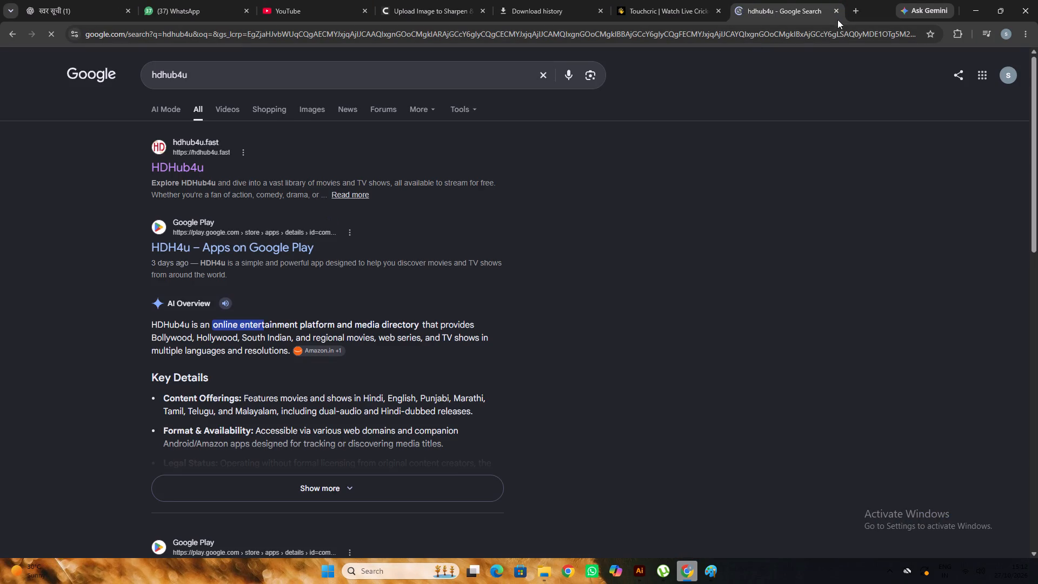
# Open the India vs New Zealand live stream on Touchcric in the browser, view it in a small window, and minimise it.
pyautogui.click(834, 8)
pyautogui.click(644, 10)
pyautogui.click(720, 0)
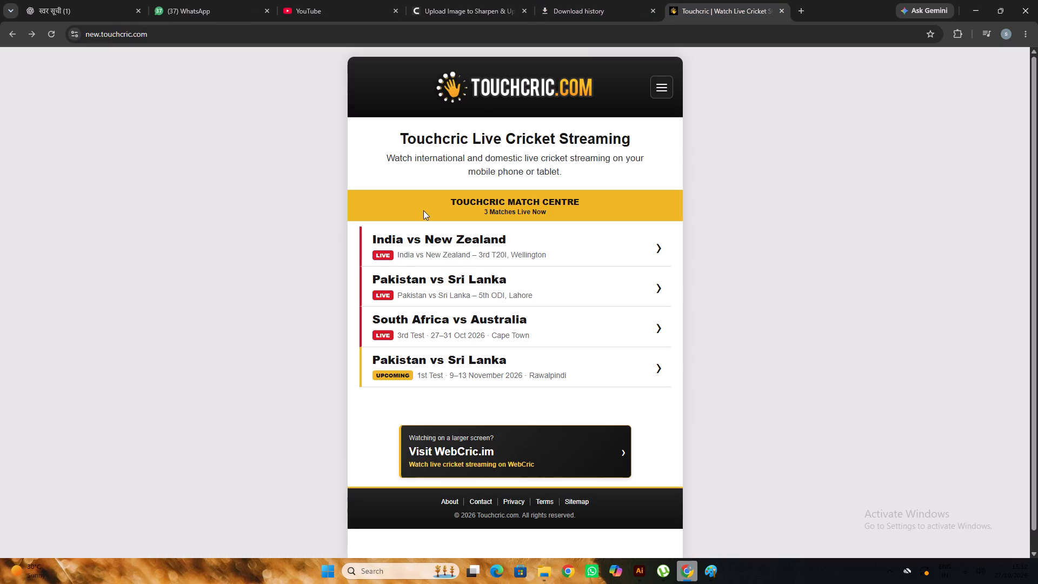
pyautogui.click(441, 249)
pyautogui.click(461, 244)
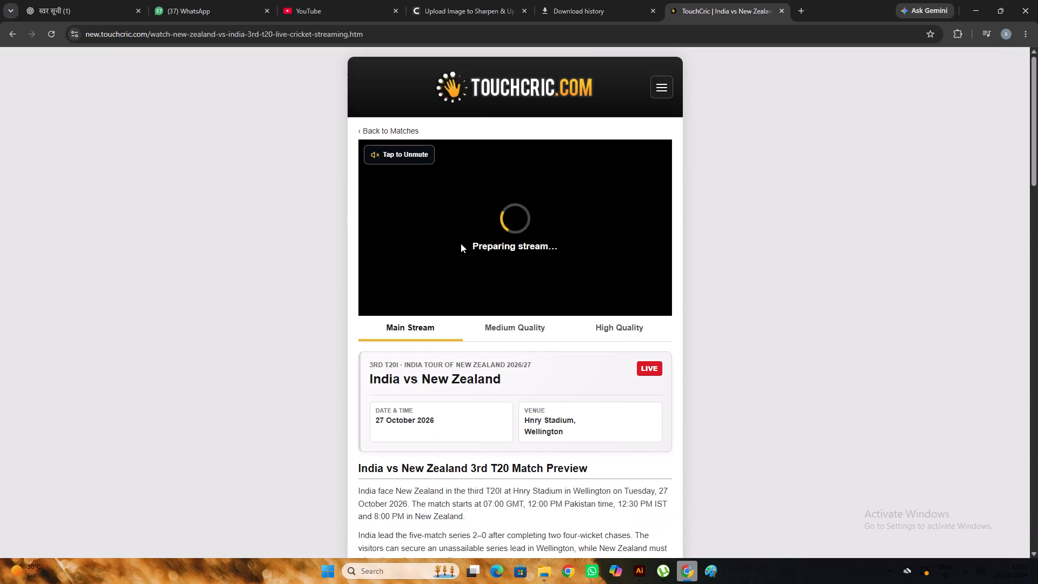
pyautogui.click(1000, 8)
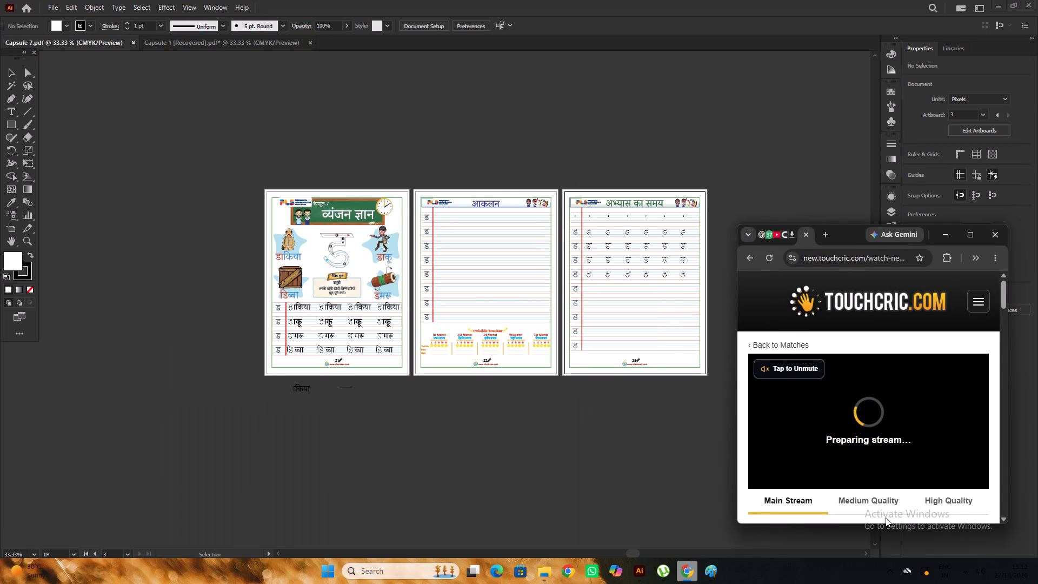
pyautogui.click(928, 464)
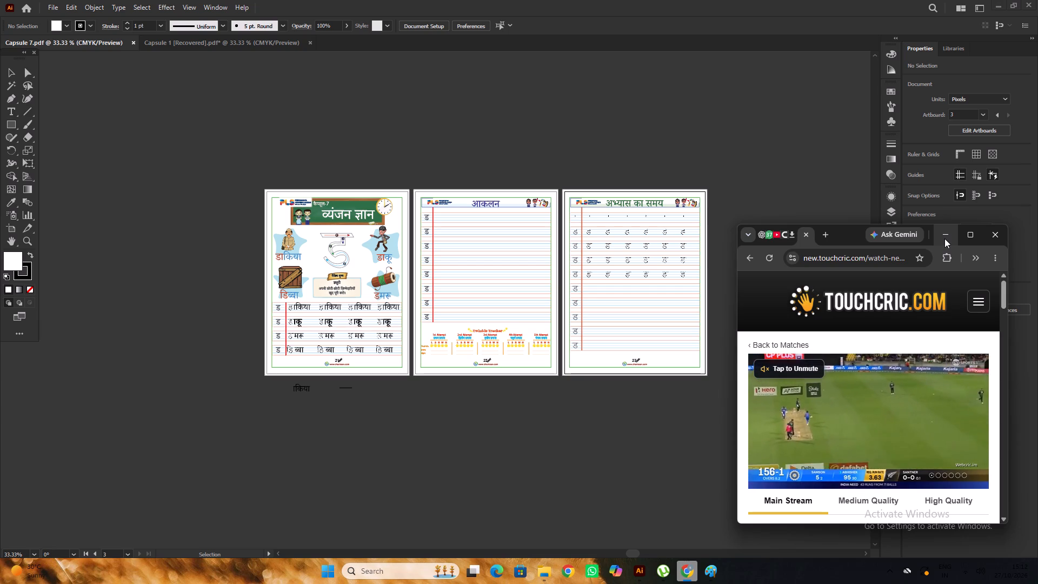
pyautogui.click(944, 238)
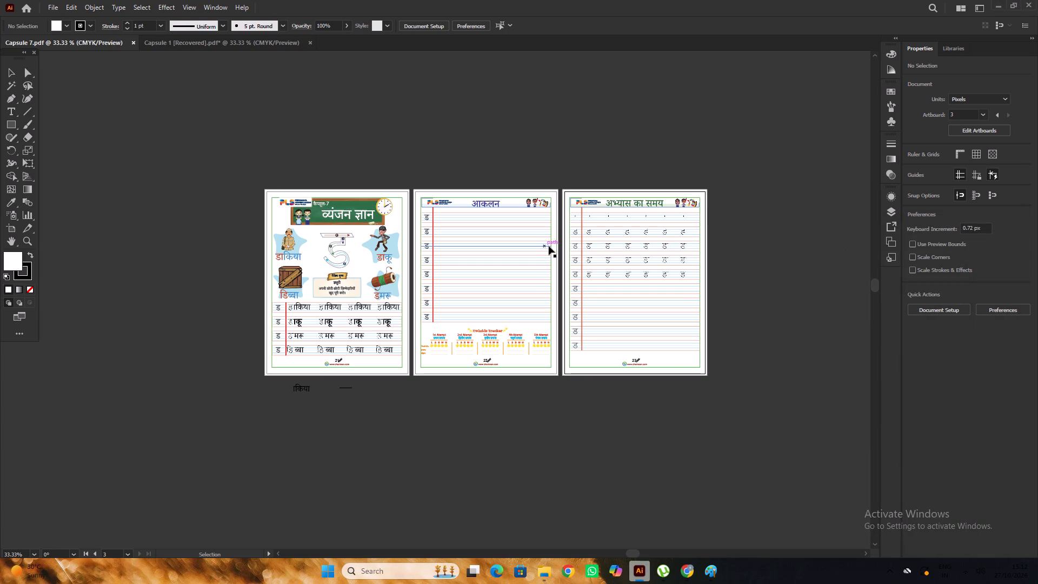
# Set the ब्बा lettering of all four words in the डिब्बा tracing row to the Light font style.
pyautogui.keyDown('alt'); pyautogui.scroll(2, 334, 278); pyautogui.keyUp('alt')
pyautogui.keyDown('alt'); pyautogui.scroll(-5, 469, 218); pyautogui.keyUp('alt')
pyautogui.keyDown('alt'); pyautogui.scroll(4, 431, 278); pyautogui.keyUp('alt')
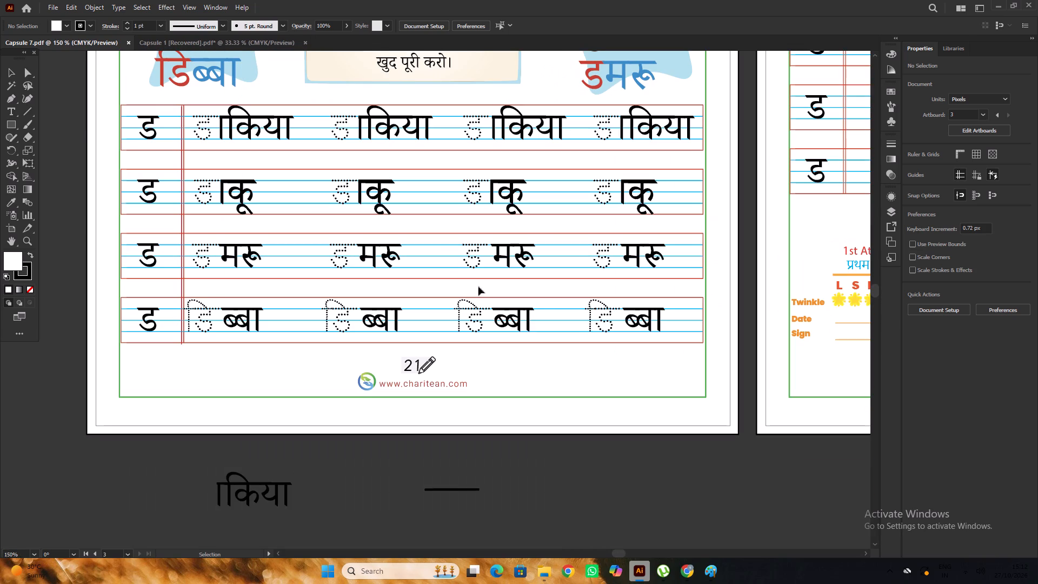
pyautogui.click(523, 324)
pyautogui.keyDown('shift'); pyautogui.click(387, 318); pyautogui.keyUp('shift')
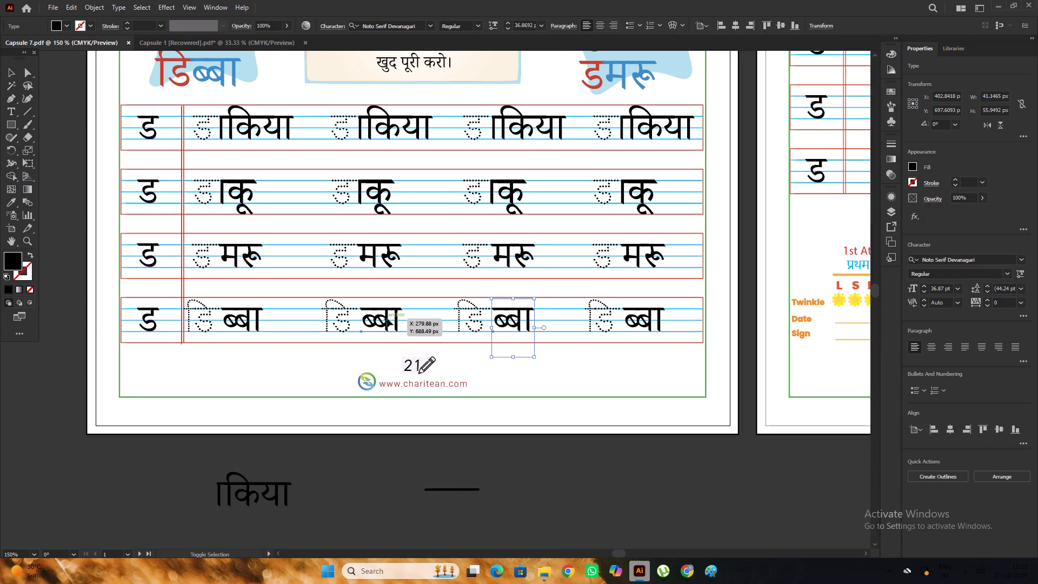
pyautogui.keyDown('shift'); pyautogui.click(250, 320); pyautogui.keyUp('shift')
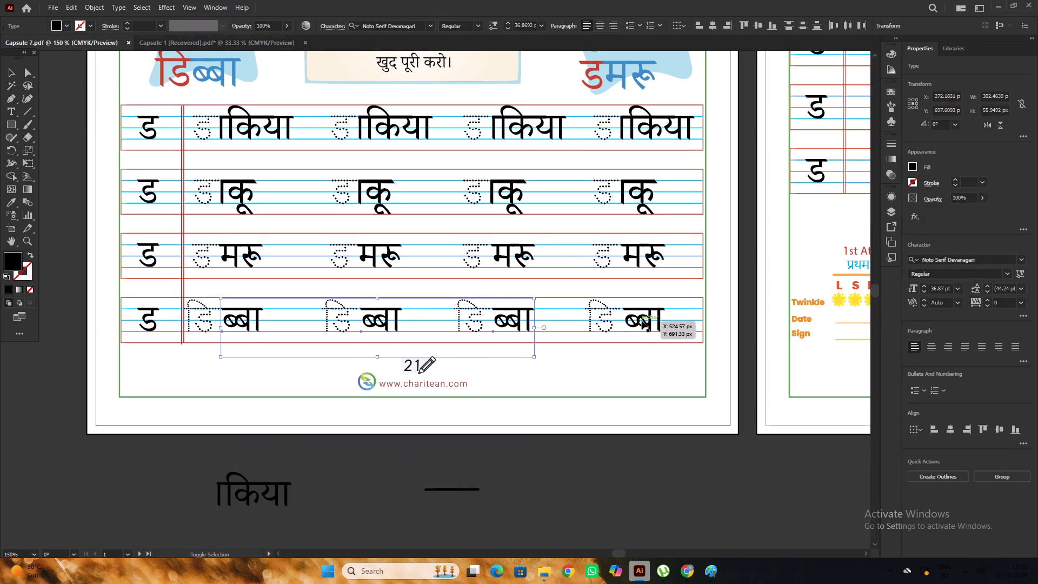
pyautogui.keyDown('shift'); pyautogui.click(642, 321); pyautogui.keyUp('shift')
pyautogui.click(988, 262)
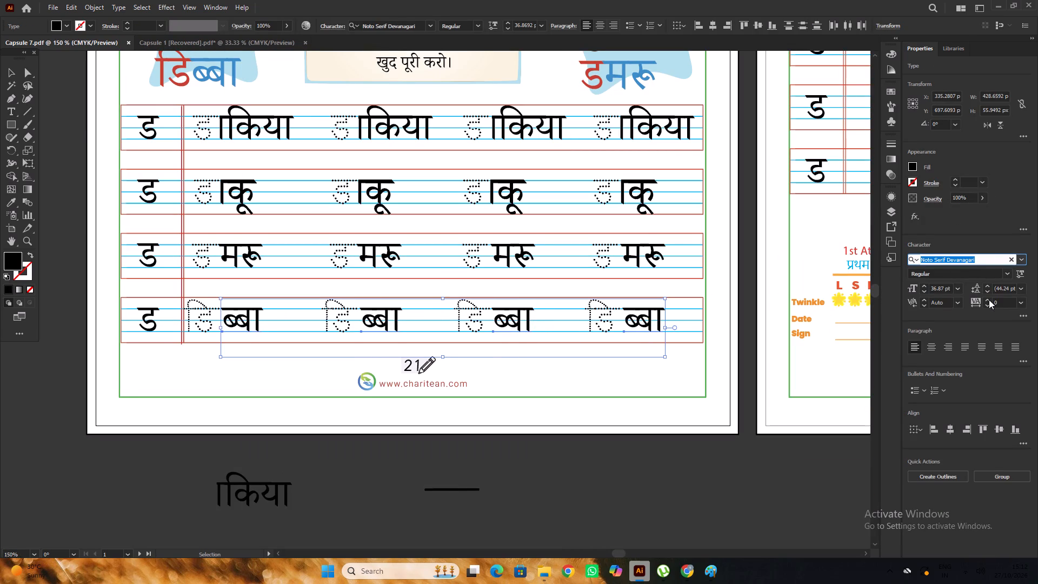
pyautogui.click(1008, 278)
pyautogui.click(951, 321)
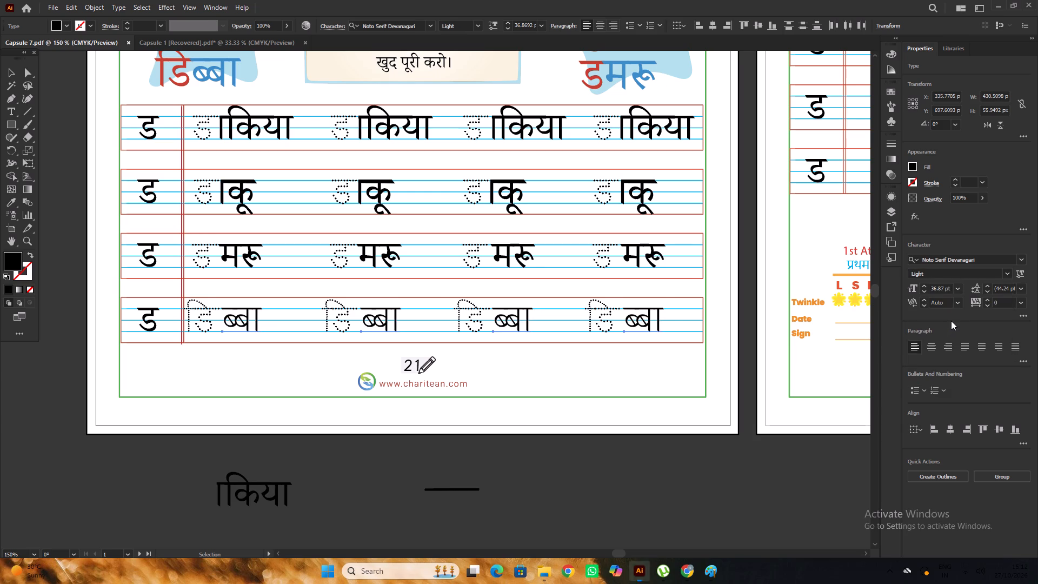
pyautogui.click(661, 494)
pyautogui.click(660, 490)
# Set the मरू lettering of all four words in the डमरू tracing row to the Light font style.
pyautogui.keyDown('alt'); pyautogui.scroll(-2, 639, 396); pyautogui.keyUp('alt')
pyautogui.keyDown('alt'); pyautogui.scroll(1, 525, 343); pyautogui.keyUp('alt')
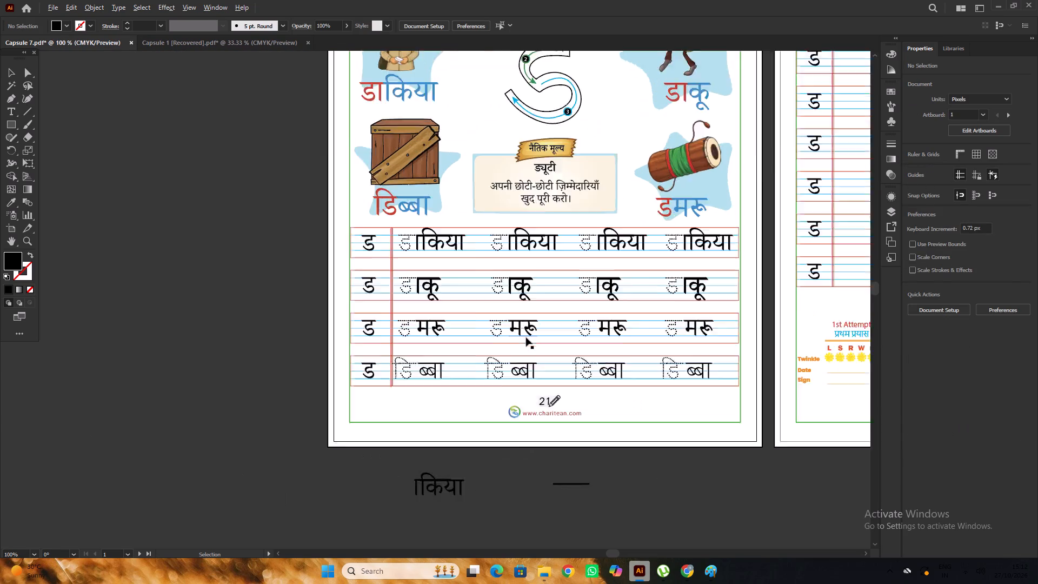
pyautogui.keyDown('alt'); pyautogui.scroll(1, 526, 337); pyautogui.keyUp('alt')
pyautogui.click(528, 329)
pyautogui.keyDown('shift'); pyautogui.click(387, 322); pyautogui.keyUp('shift')
pyautogui.keyDown('shift'); pyautogui.click(664, 321); pyautogui.keyUp('shift')
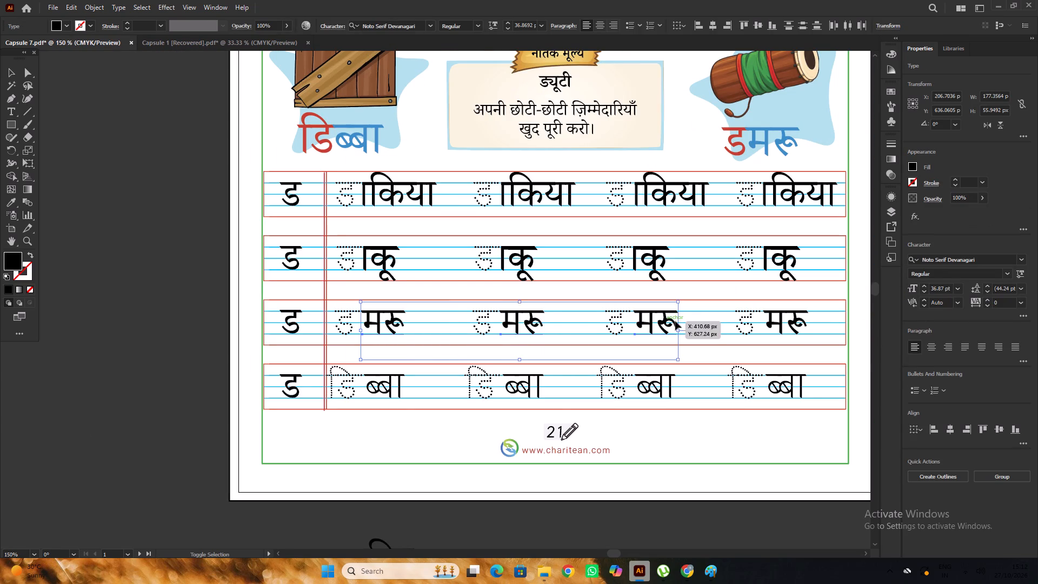
pyautogui.keyDown('shift'); pyautogui.click(786, 322); pyautogui.keyUp('shift')
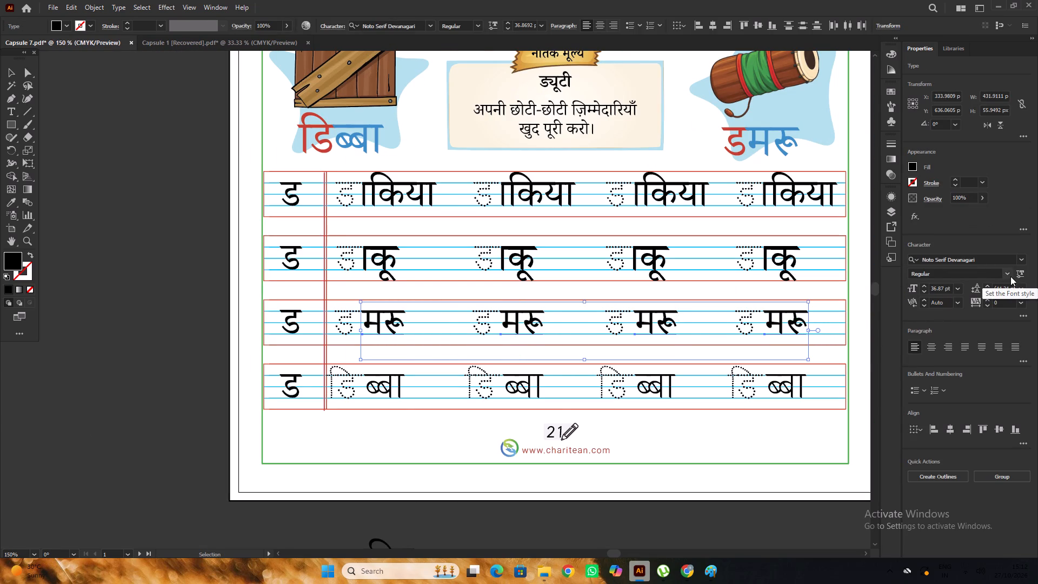
pyautogui.click(1008, 275)
pyautogui.click(960, 321)
pyautogui.keyDown('alt'); pyautogui.scroll(-2, 445, 294); pyautogui.keyUp('alt')
pyautogui.click(239, 248)
# Check the live cricket stream in the browser and return to the Capsule 7 document.
pyautogui.click(683, 568)
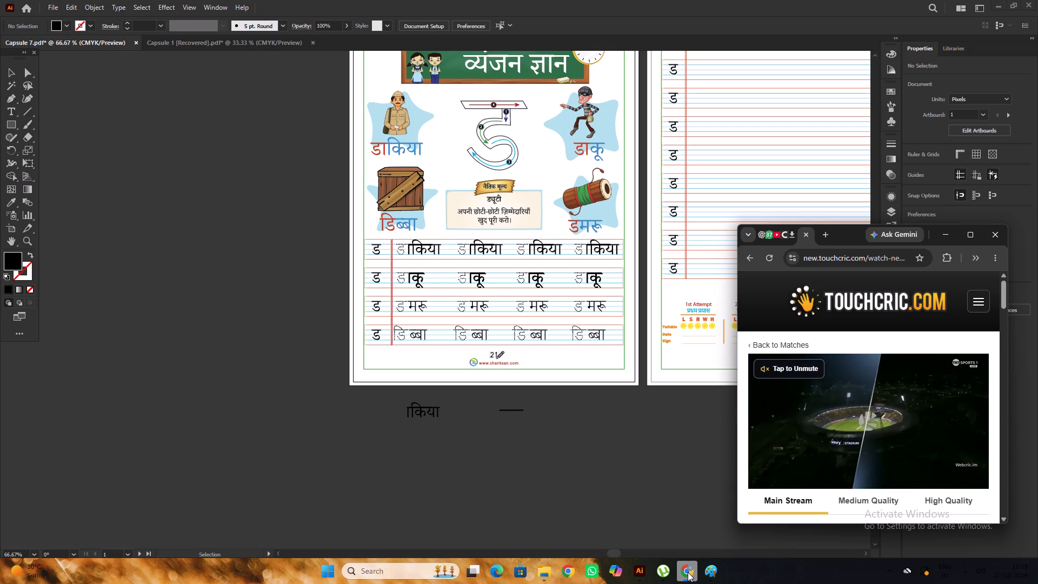
pyautogui.click(688, 572)
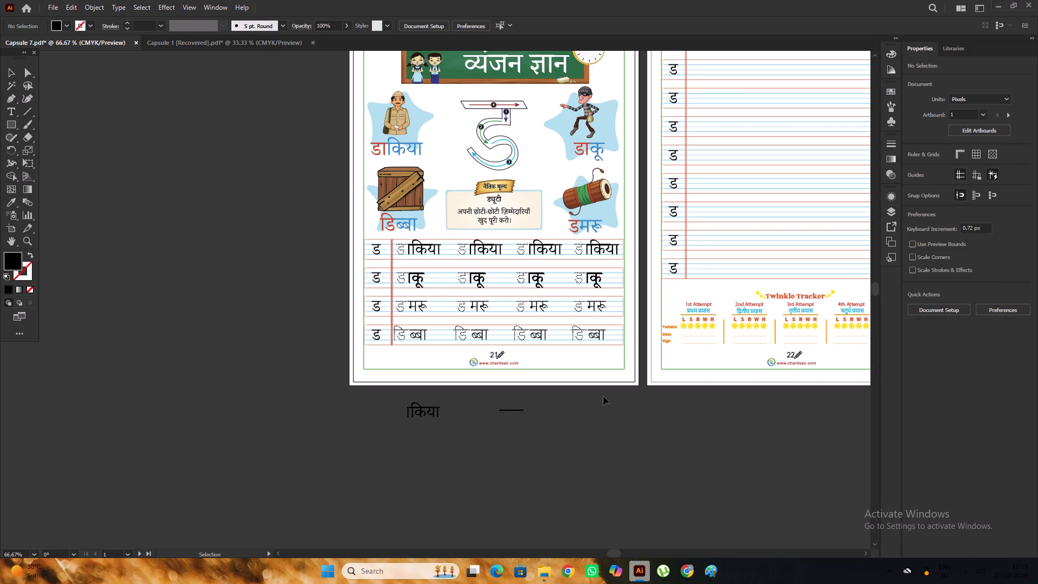
pyautogui.click(689, 573)
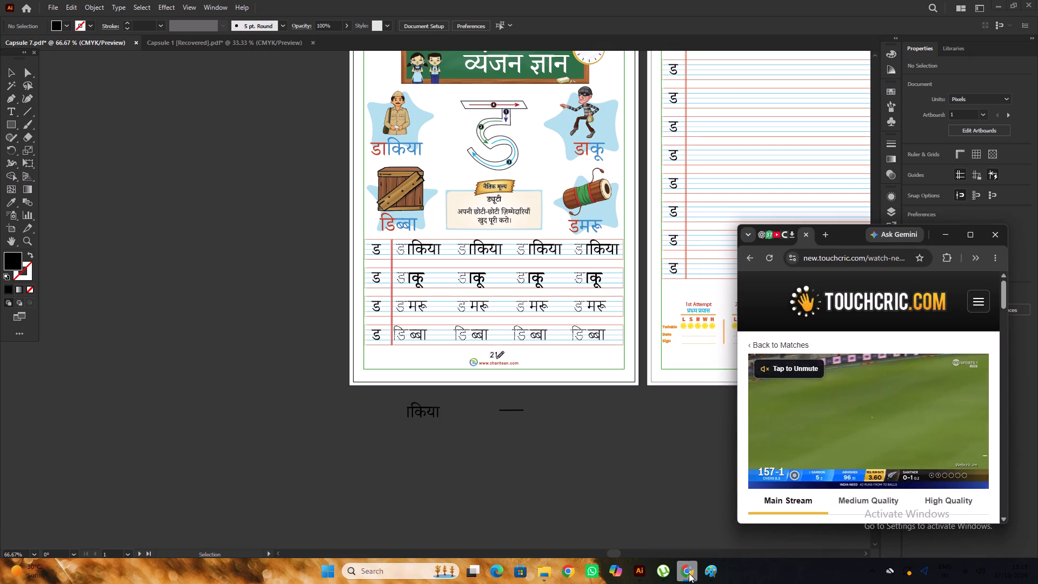
pyautogui.click(689, 573)
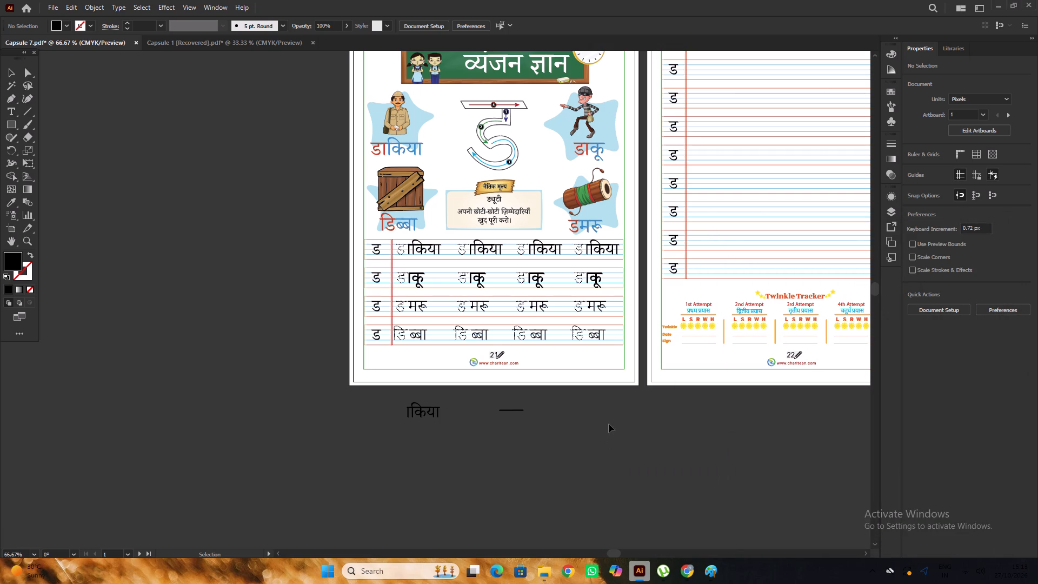
# Examine the ाकिया lettering of the first डाकिया tracing word and its spare copy below the first page.
pyautogui.keyDown('alt'); pyautogui.scroll(2, 484, 264); pyautogui.keyUp('alt')
pyautogui.click(360, 230)
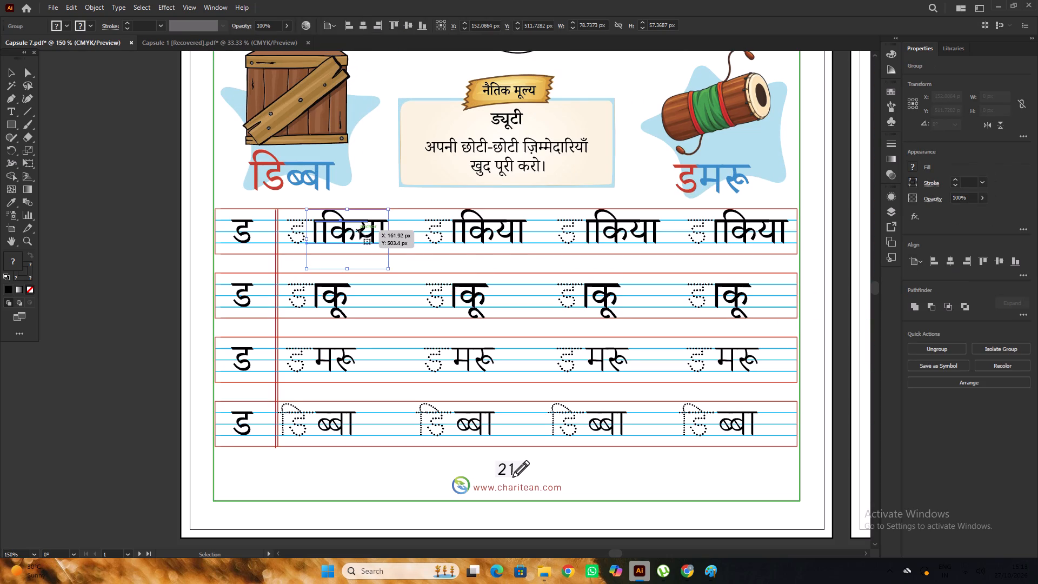
pyautogui.keyDown('alt'); pyautogui.scroll(-3, 602, 234); pyautogui.keyUp('alt')
pyautogui.keyDown('alt'); pyautogui.scroll(2, 491, 391); pyautogui.keyUp('alt')
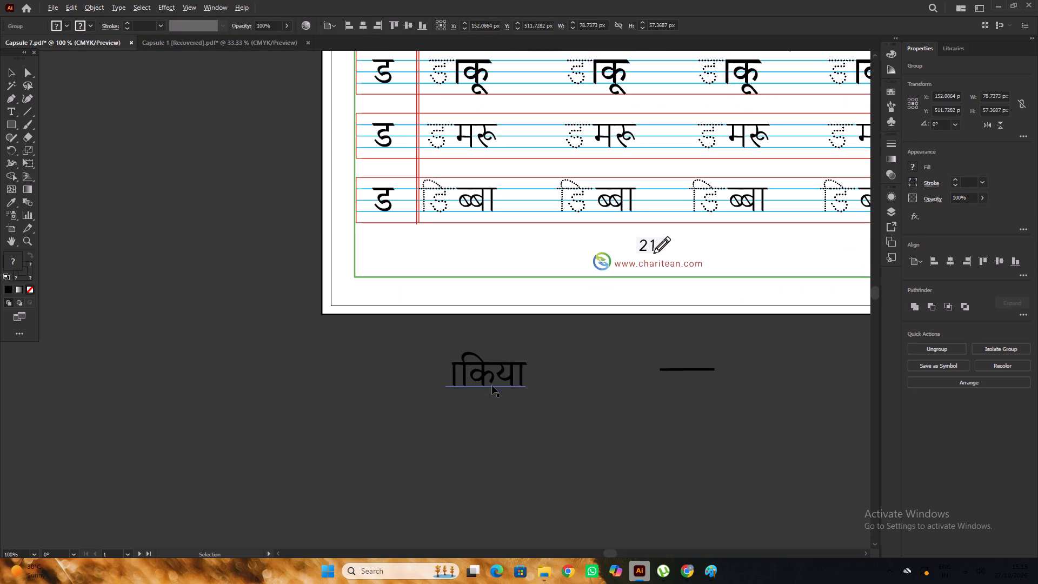
pyautogui.click(493, 383)
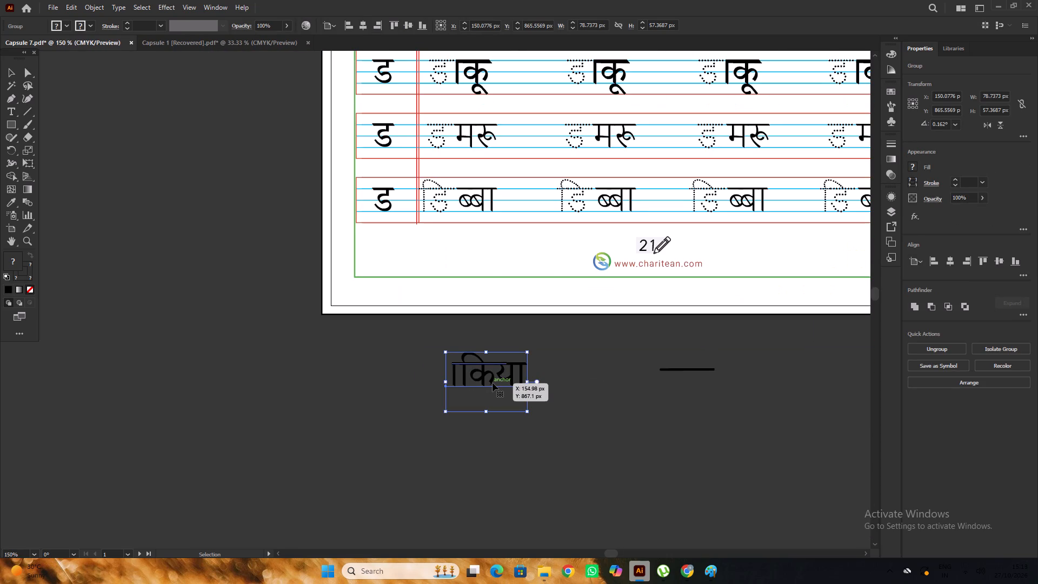
pyautogui.keyDown('alt'); pyautogui.scroll(-3, 493, 383); pyautogui.keyUp('alt')
pyautogui.click(511, 382)
pyautogui.press('space')
pyautogui.press('space')
pyautogui.press('space')
pyautogui.press('space')
pyautogui.press('space')
pyautogui.press('space')
pyautogui.press('space')
pyautogui.moveTo(627, 382); pyautogui.dragTo(480, 377)
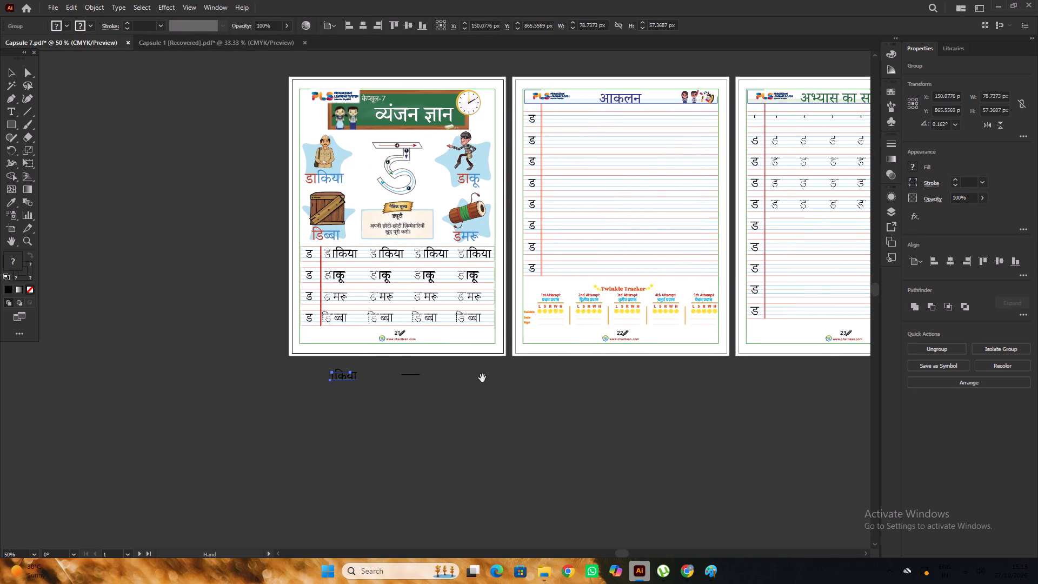
pyautogui.click(534, 402)
pyautogui.keyDown('alt'); pyautogui.scroll(1, 539, 267); pyautogui.keyUp('alt')
pyautogui.click(531, 270)
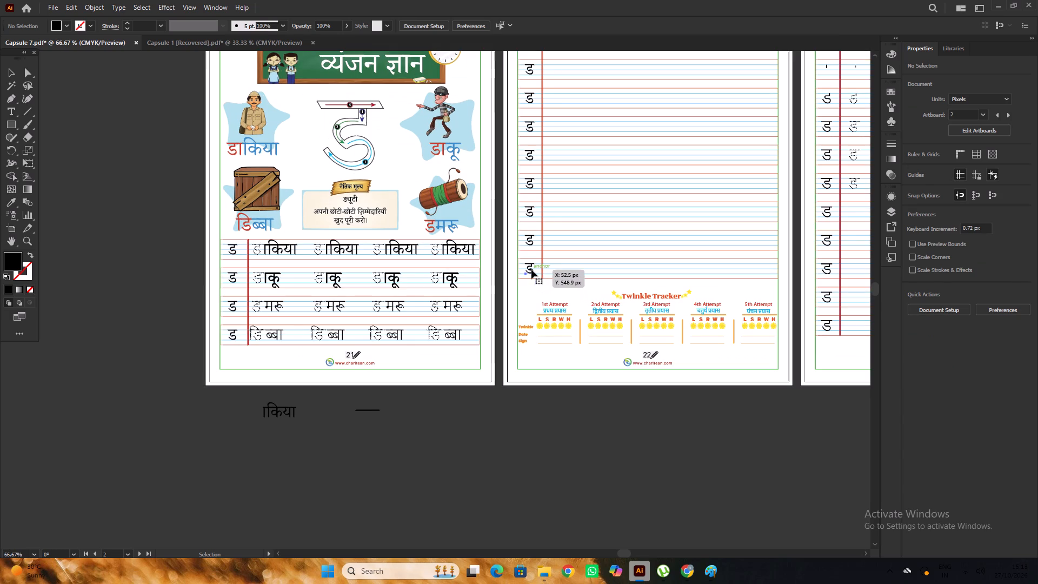
pyautogui.keyDown('alt'); pyautogui.scroll(-2, 620, 271); pyautogui.keyUp('alt')
pyautogui.click(618, 414)
# Set the four solid ड letters in the first column of the tracing rows to the Light font style.
pyautogui.keyDown('alt'); pyautogui.scroll(4, 415, 257); pyautogui.keyUp('alt')
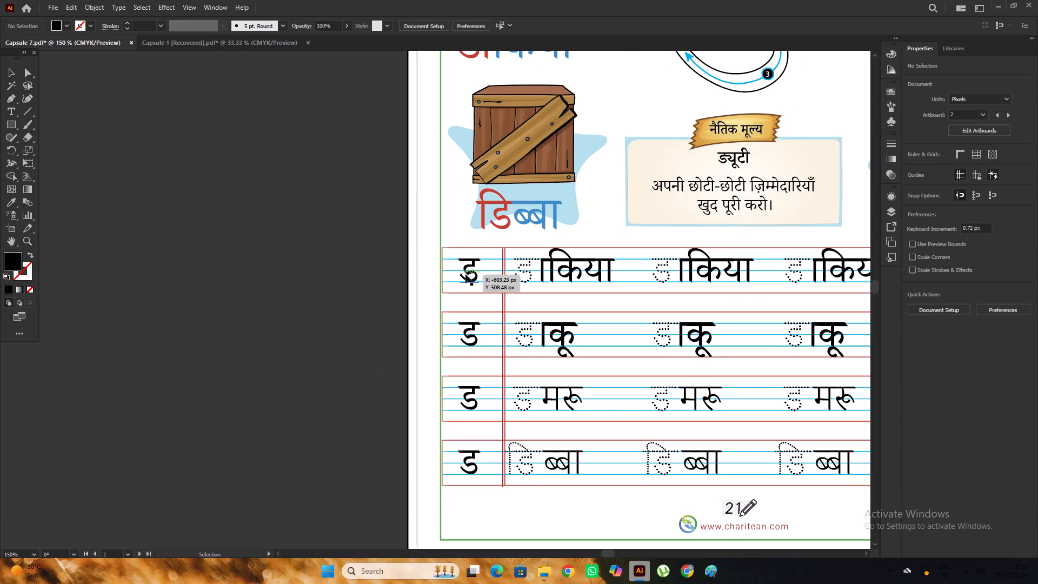
pyautogui.click(467, 274)
pyautogui.keyDown('shift'); pyautogui.click(469, 339); pyautogui.keyUp('shift')
pyautogui.keyDown('alt'); pyautogui.scroll(-7, 439, 274); pyautogui.keyUp('alt')
pyautogui.keyDown('alt'); pyautogui.scroll(1, 461, 281); pyautogui.keyUp('alt')
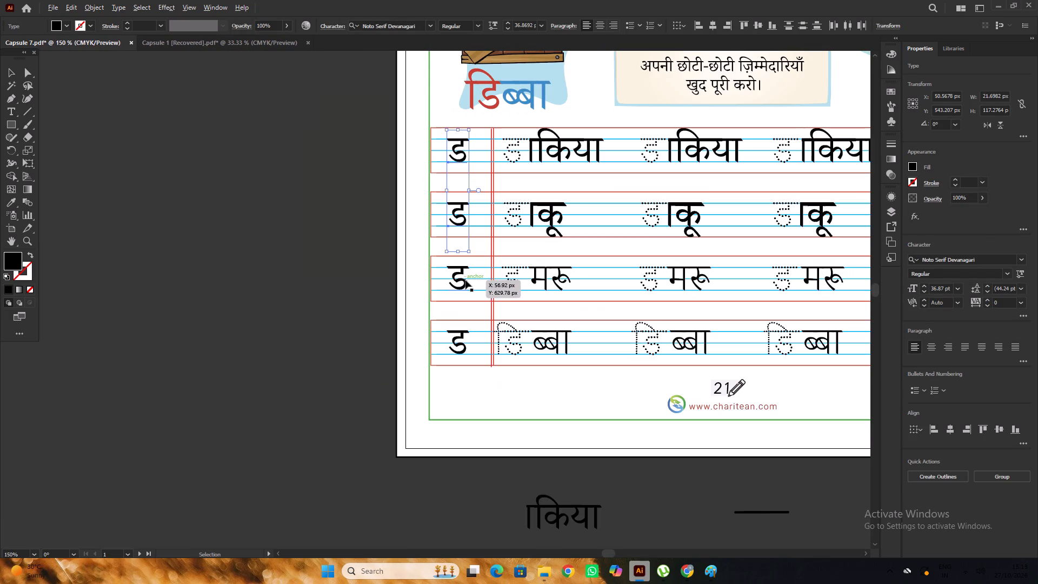
pyautogui.keyDown('shift'); pyautogui.click(466, 280); pyautogui.keyUp('shift')
pyautogui.keyDown('shift'); pyautogui.click(463, 345); pyautogui.keyUp('shift')
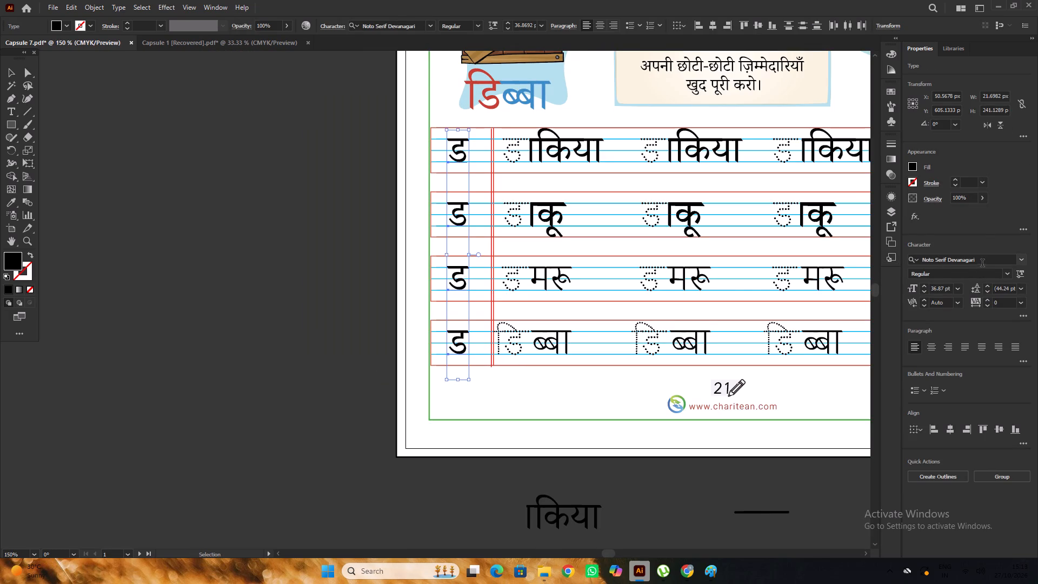
pyautogui.click(984, 260)
pyautogui.click(1009, 275)
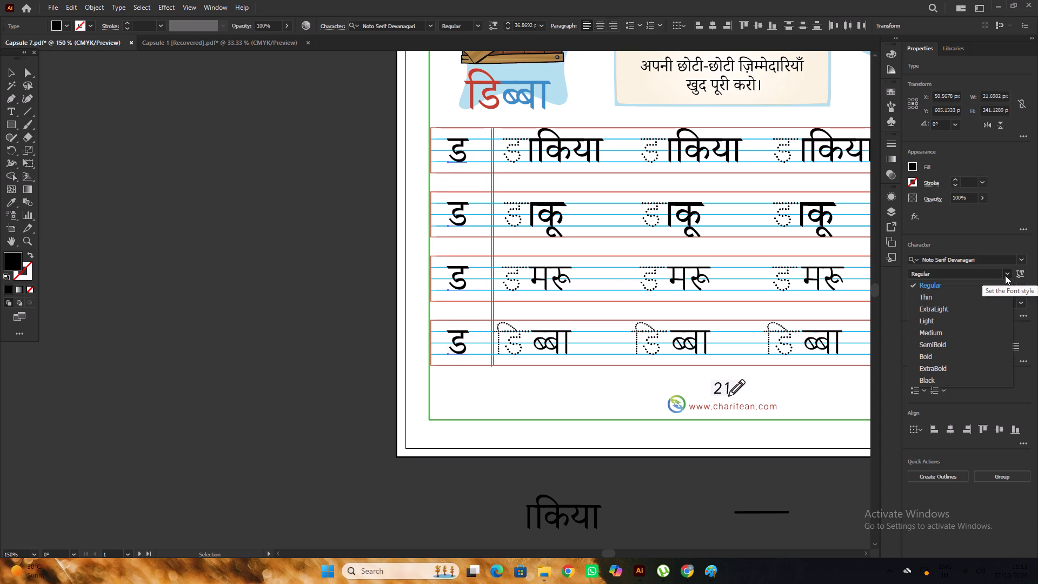
pyautogui.click(948, 321)
pyautogui.click(300, 254)
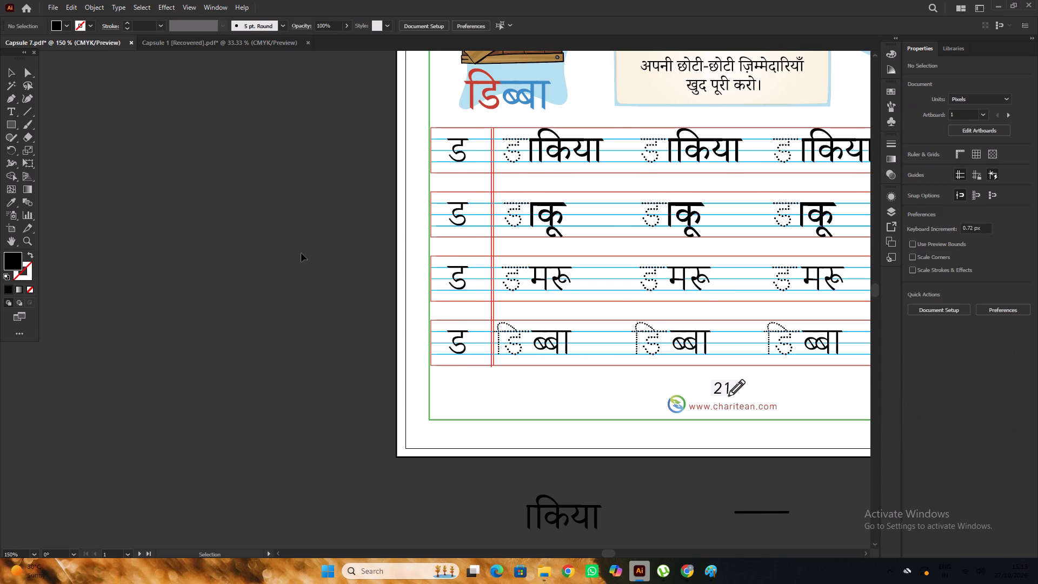
# Place a copy of the solid ड from the डाकू row on the empty canvas below the first page.
pyautogui.keyDown('alt'); pyautogui.scroll(-1, 302, 253); pyautogui.keyUp('alt')
pyautogui.keyDown('alt'); pyautogui.scroll(-1, 405, 229); pyautogui.keyUp('alt')
pyautogui.moveTo(405, 228); pyautogui.dragTo(567, 458)
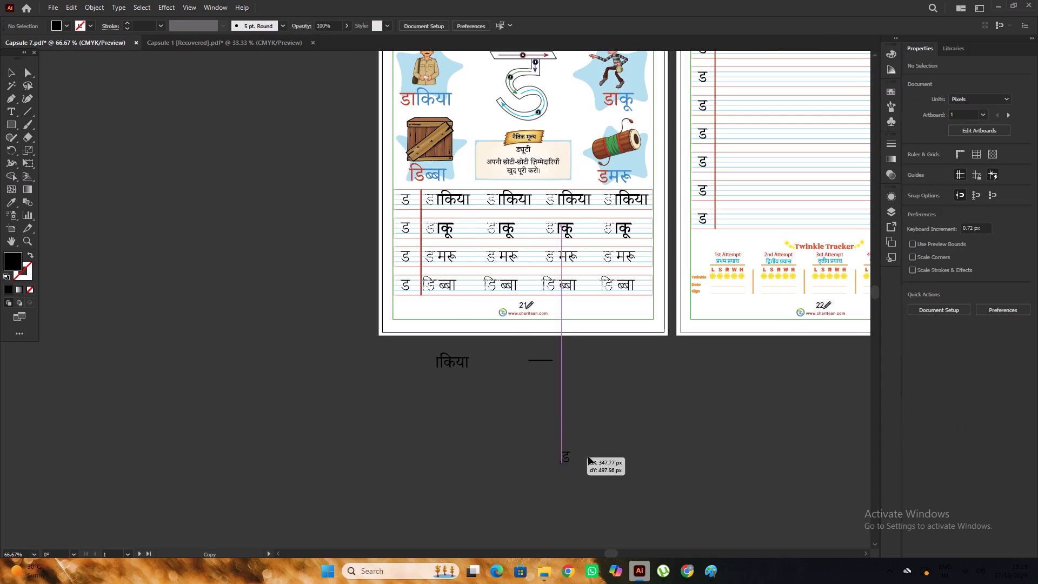
pyautogui.click(662, 437)
pyautogui.click(687, 572)
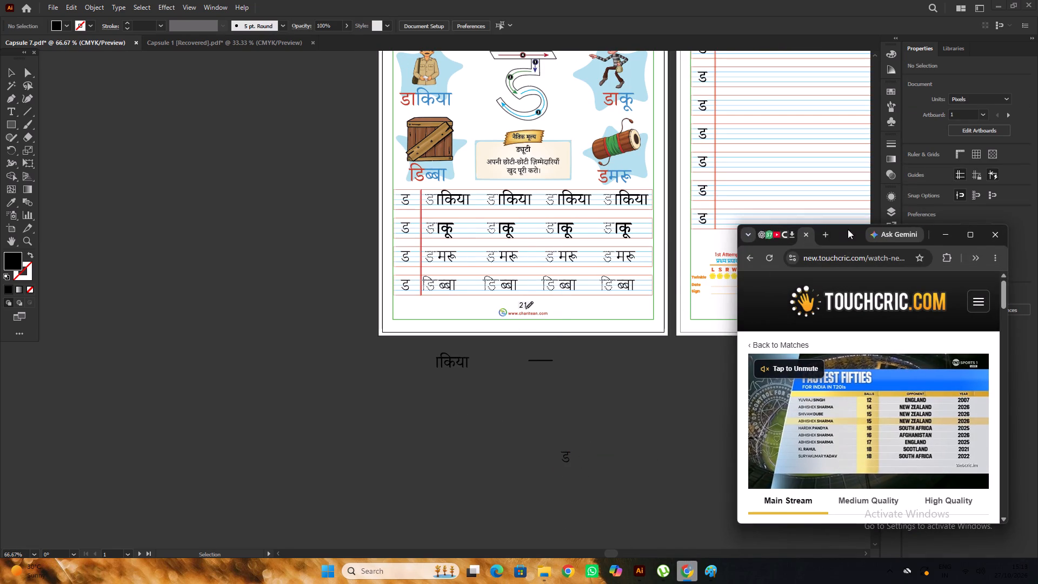
pyautogui.click(970, 233)
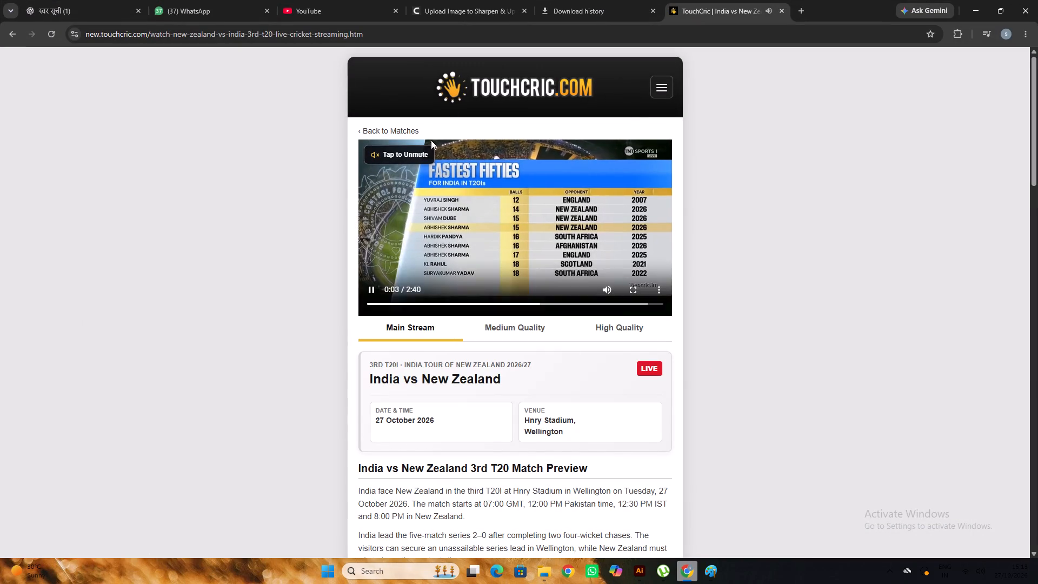
pyautogui.click(111, 0)
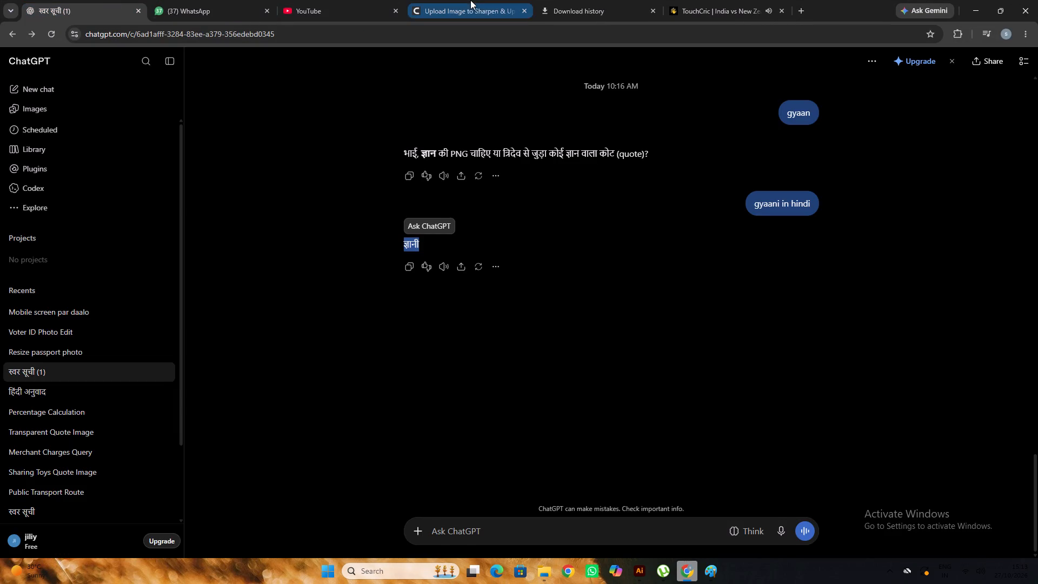